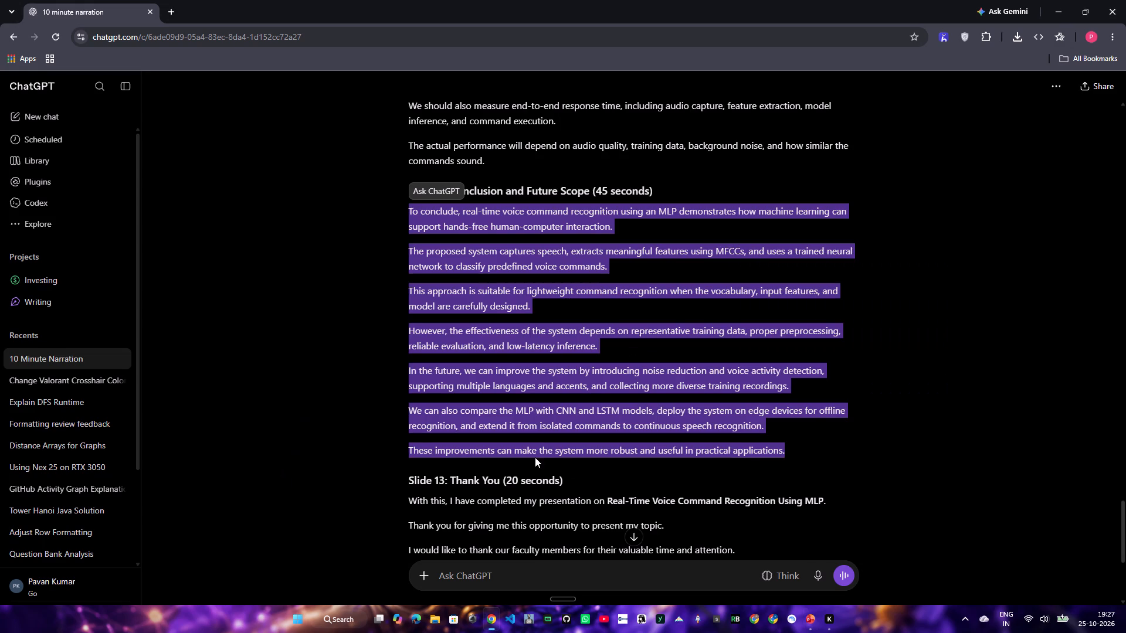
{"action": "scroll", "coordinate": [575, 485], "scroll_direction": "down", "scroll_amount": 3}
{"action": "left_click_drag", "start_coordinate": [403, 324], "coordinate": [470, 418]}
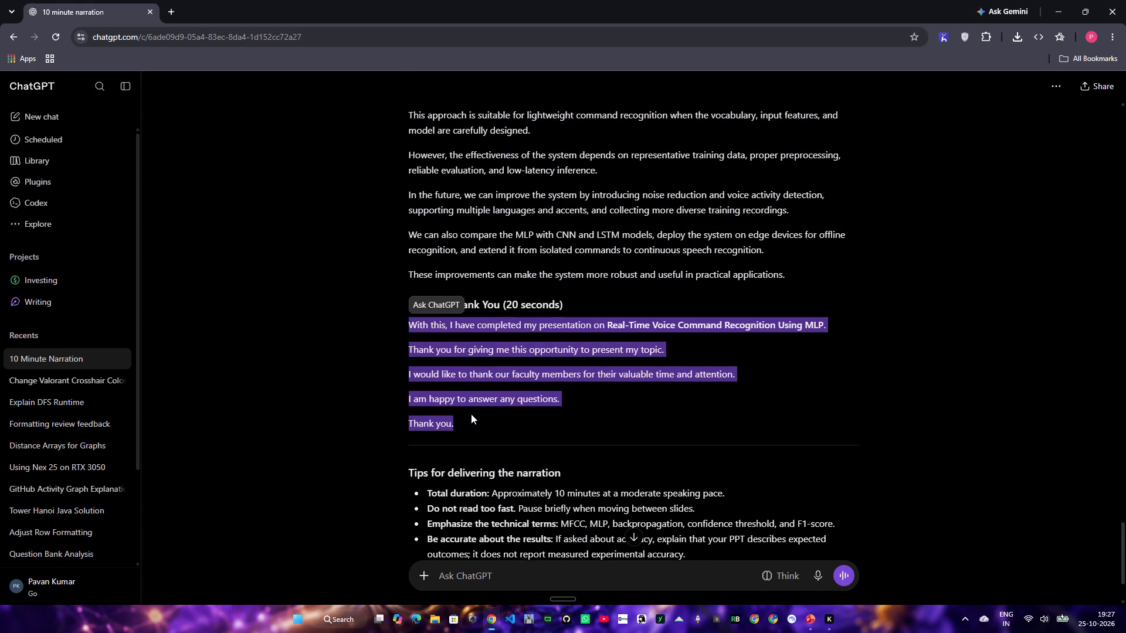
{"action": "key", "text": "ctrl+c"}
{"action": "key", "text": "alt+Tab"}
{"action": "left_click", "coordinate": [426, 435]}
{"action": "key", "text": "ctrl+a"}
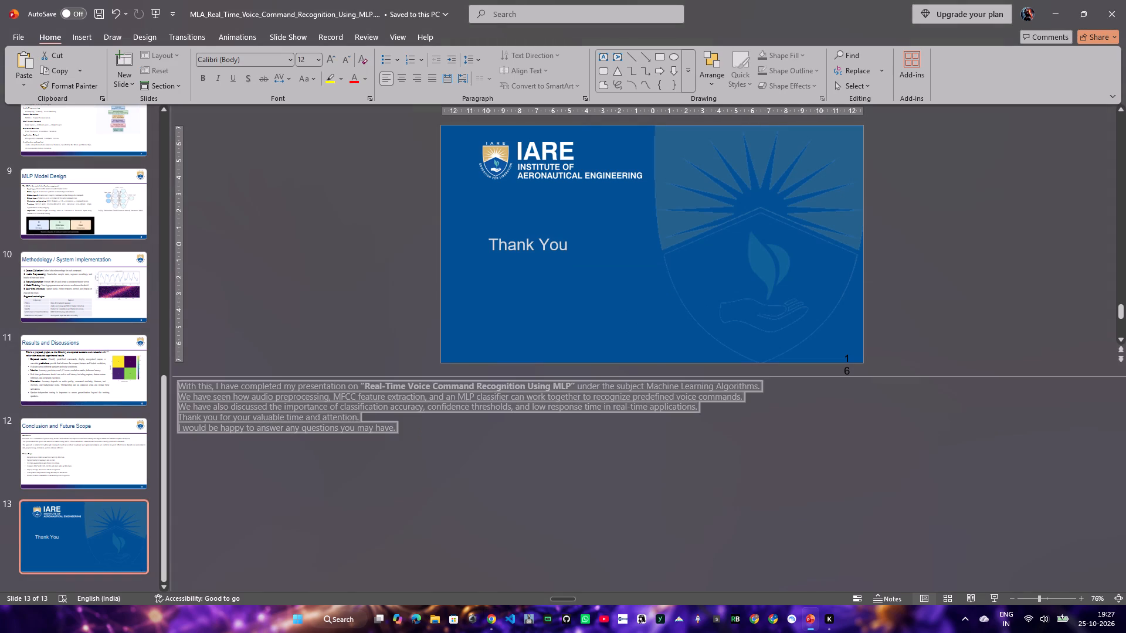
{"action": "key", "text": "ctrl+v"}
Return to the title slide, slide 1, and save the presentation with its updated speaker notes.
{"action": "scroll", "coordinate": [425, 435], "scroll_direction": "up", "scroll_amount": 5}
{"action": "scroll", "coordinate": [162, 352], "scroll_direction": "up", "scroll_amount": 18}
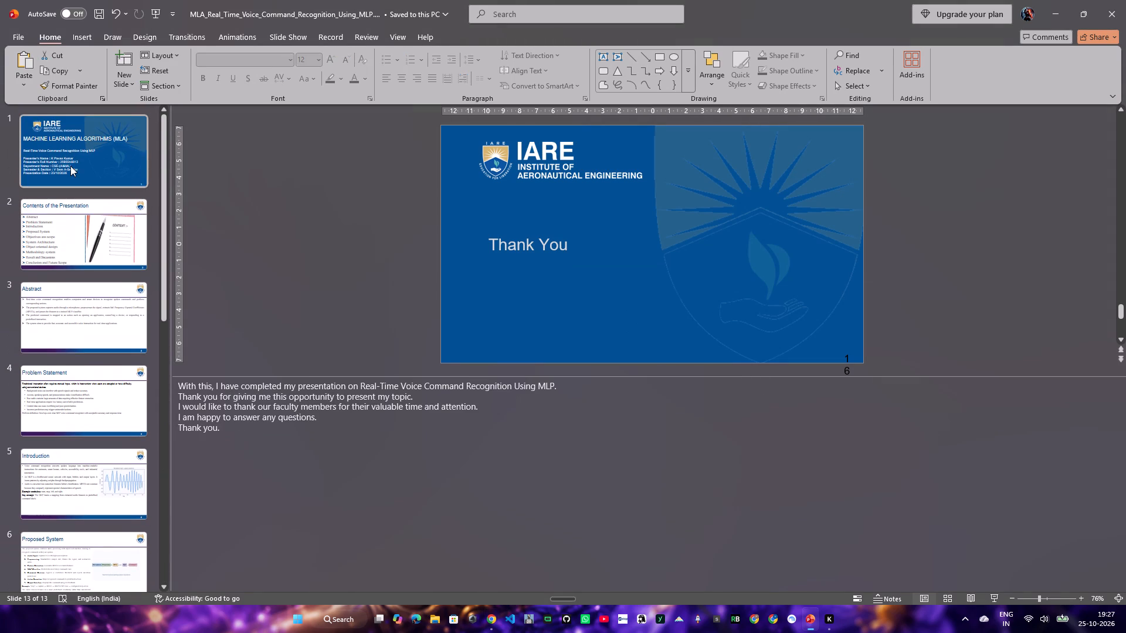
{"action": "left_click", "coordinate": [70, 166]}
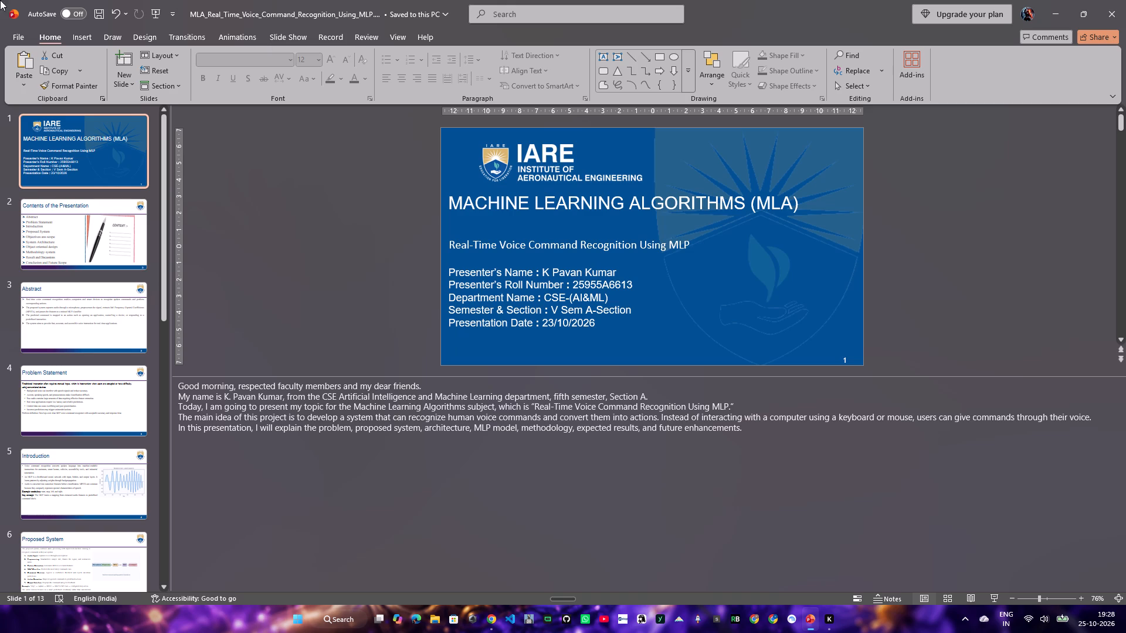
{"action": "key", "text": "ctrl+s"}
Open the slide show recording view from the beginning of the presentation and start recording at slide 1.
{"action": "left_click", "coordinate": [310, 34]}
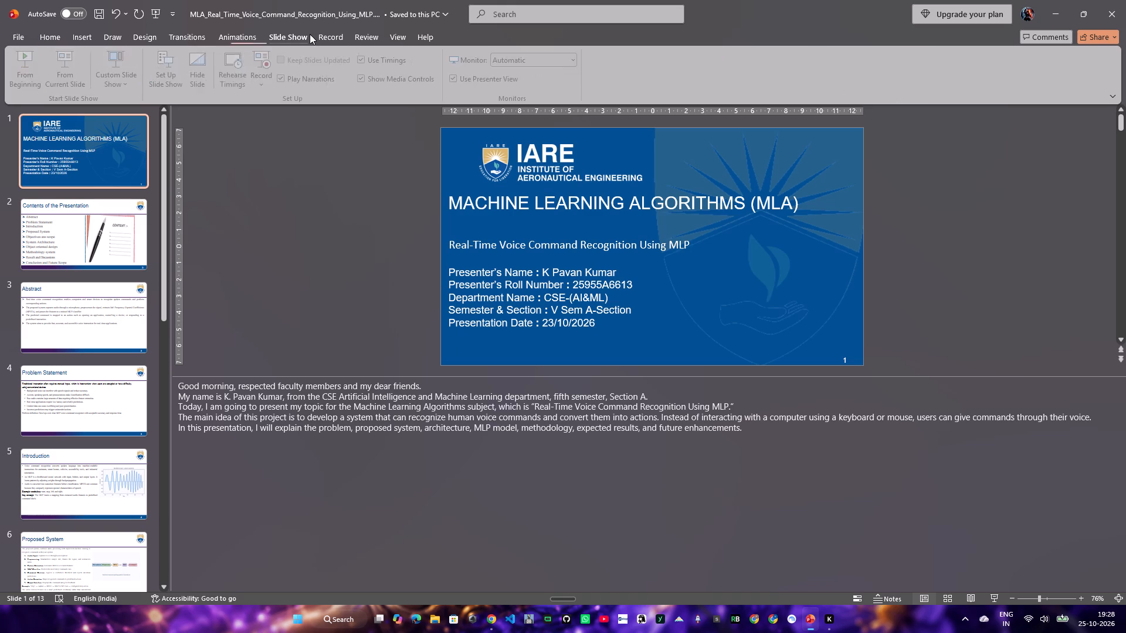
{"action": "left_click", "coordinate": [324, 35]}
{"action": "left_click", "coordinate": [98, 73]}
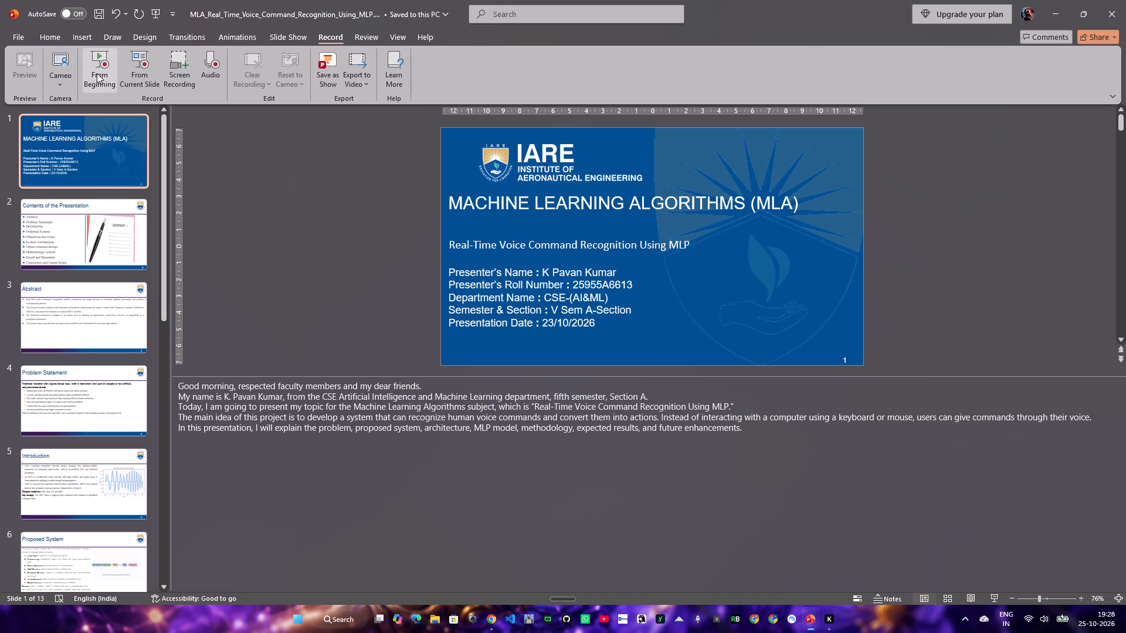
{"action": "left_click", "coordinate": [567, 25]}
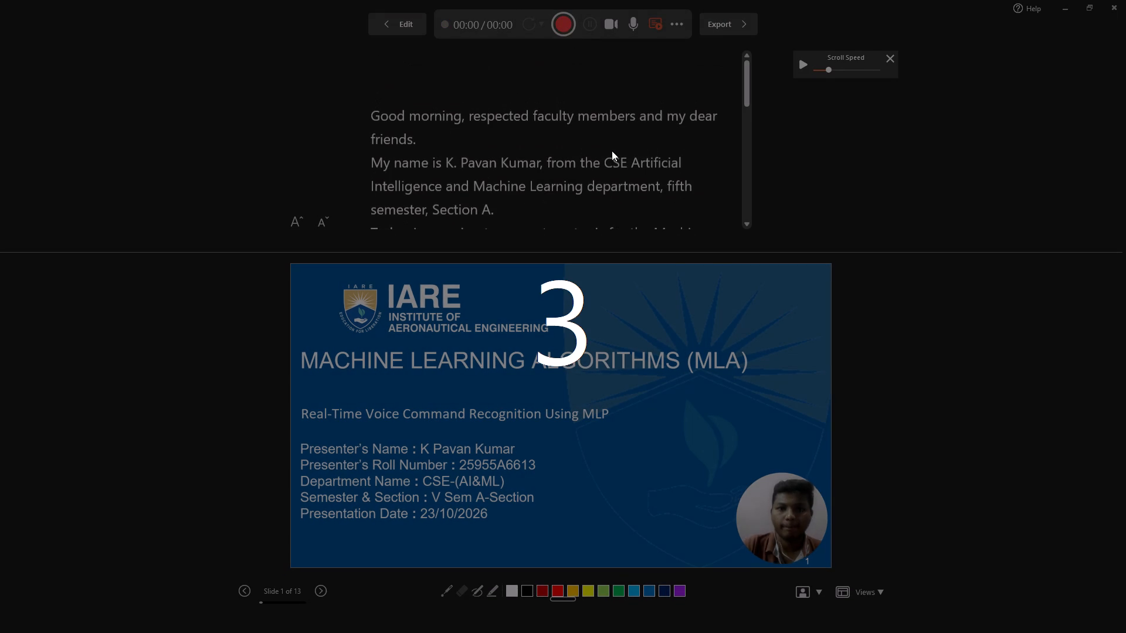
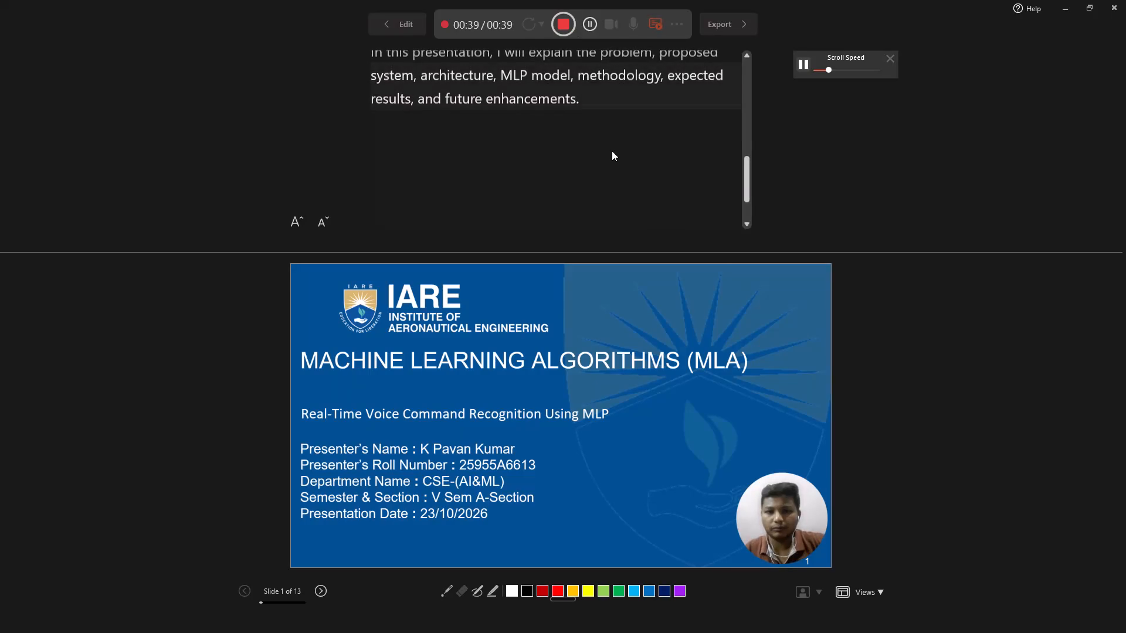
Record the title slide's narration to the end of its notes, keeping the teleprompter in pace, and advance to slide 2, Contents of the Presentation.
{"action": "left_click", "coordinate": [612, 151]}
{"action": "scroll", "coordinate": [612, 151], "scroll_direction": "up", "scroll_amount": 1}
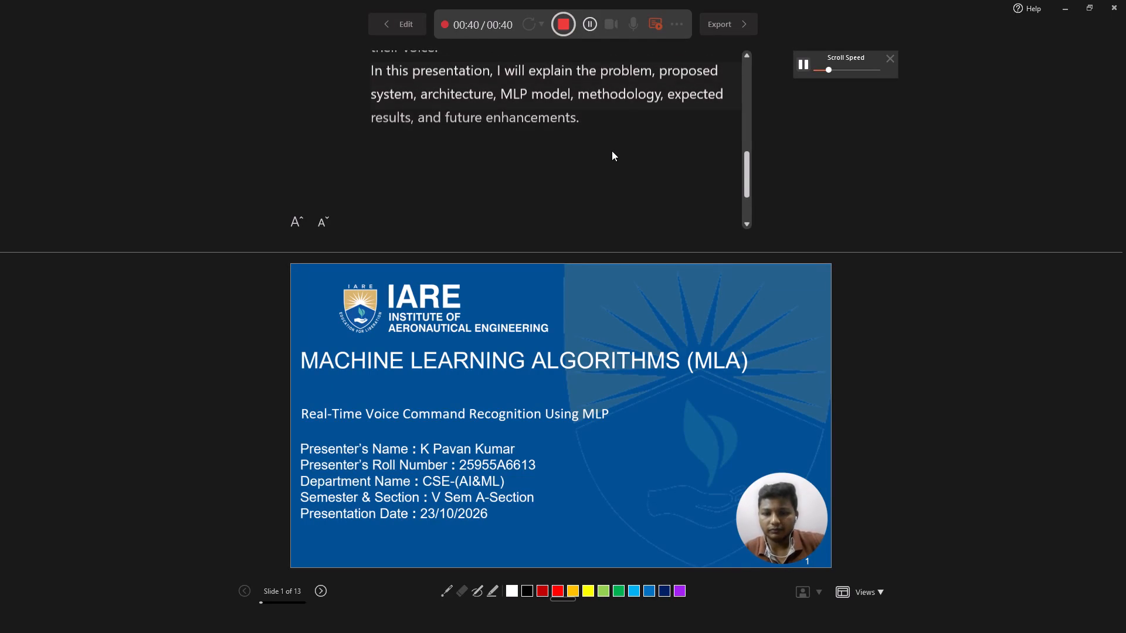
{"action": "scroll", "coordinate": [612, 151], "scroll_direction": "up", "scroll_amount": 1}
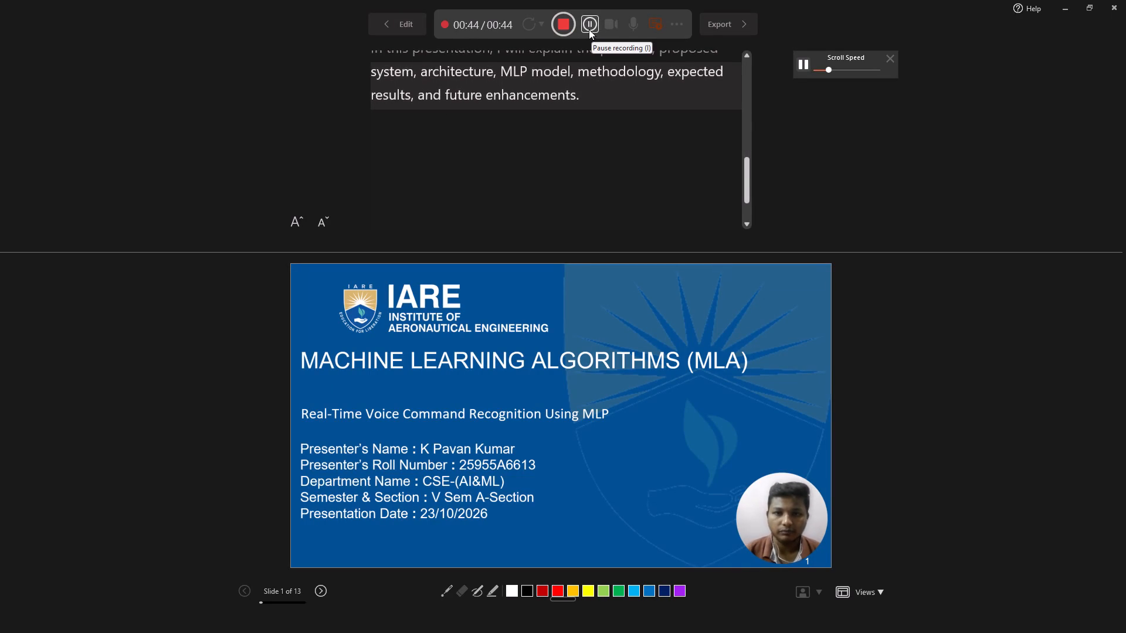
{"action": "key", "text": "Down"}
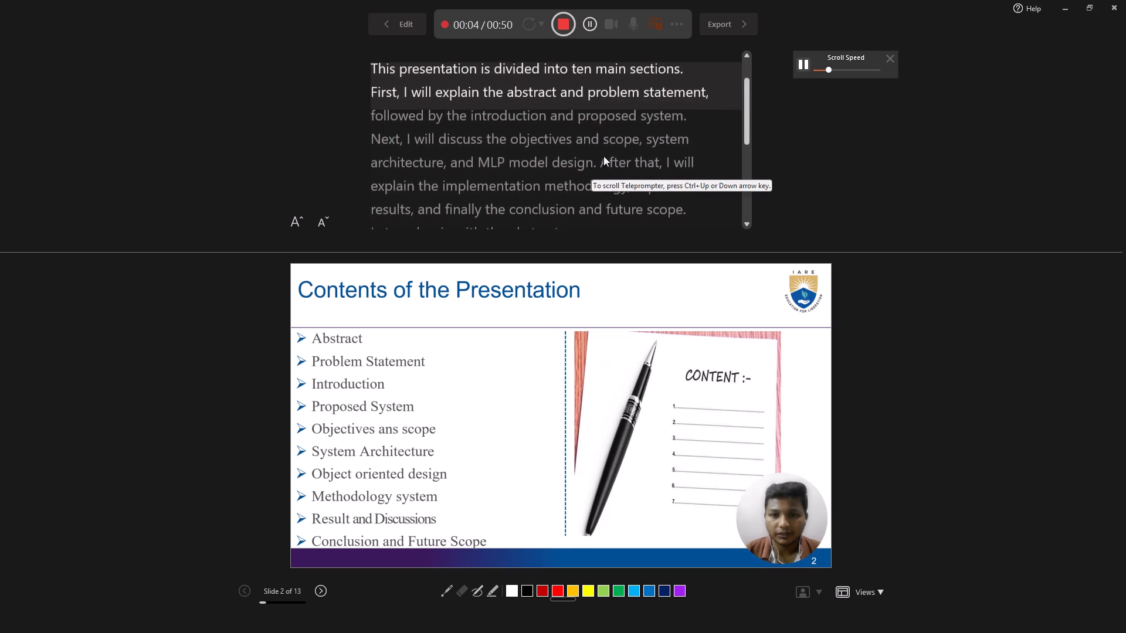
Record slide 2's narration through "Let me begin with the abstract," keeping the teleprompter in pace, and advance to slide 3, Abstract.
{"action": "scroll", "coordinate": [474, 131], "scroll_direction": "up", "scroll_amount": 1}
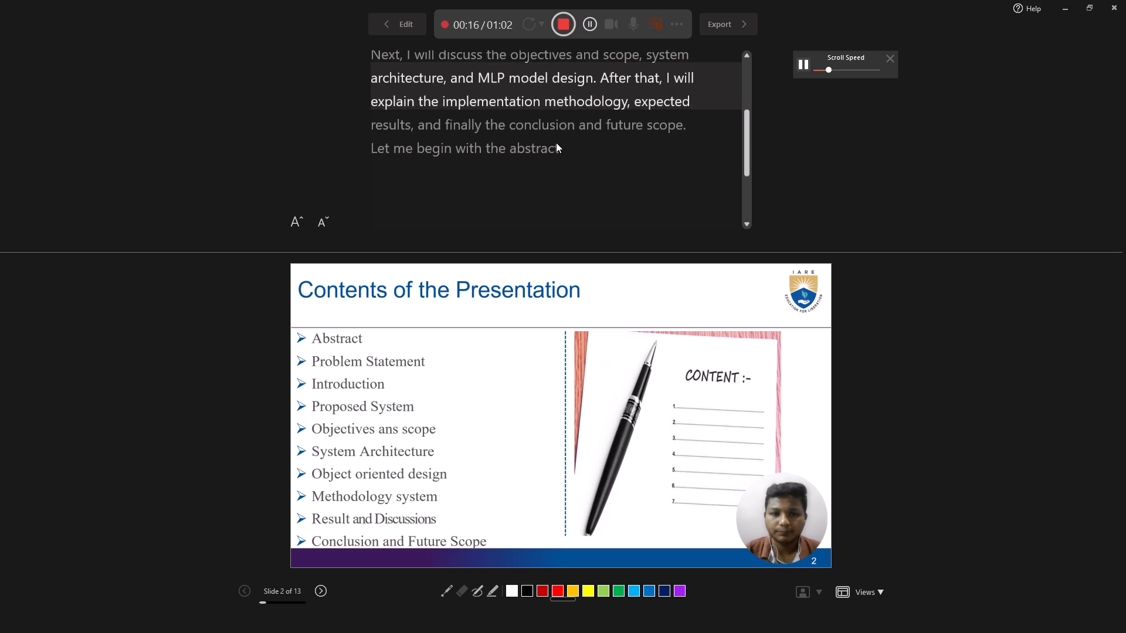
{"action": "scroll", "coordinate": [556, 142], "scroll_direction": "up", "scroll_amount": 1}
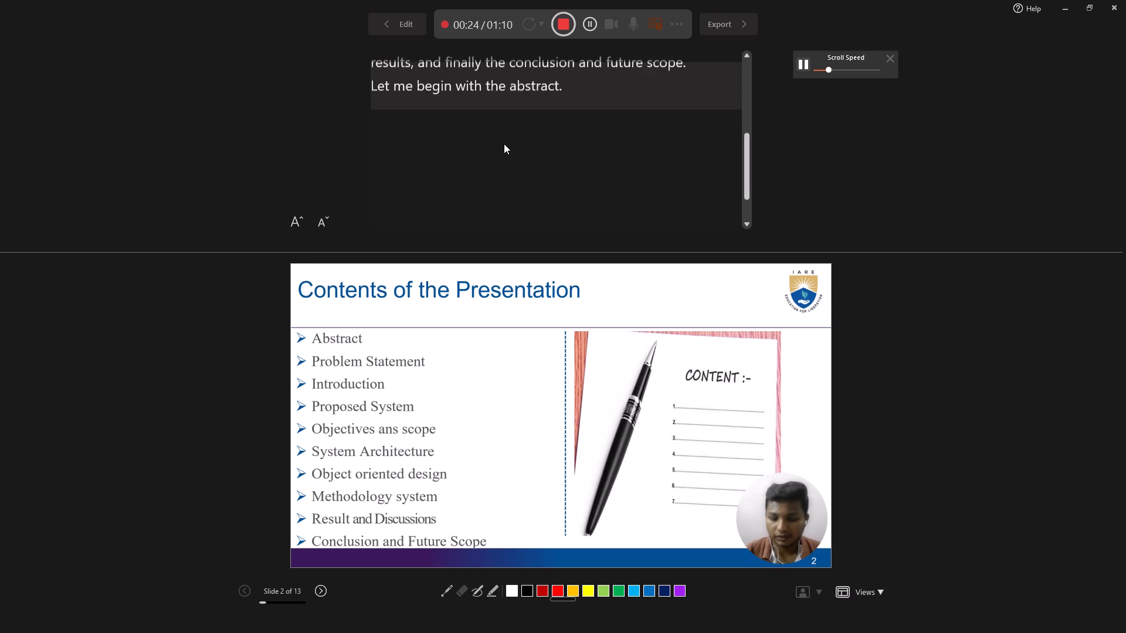
{"action": "key", "text": "Down"}
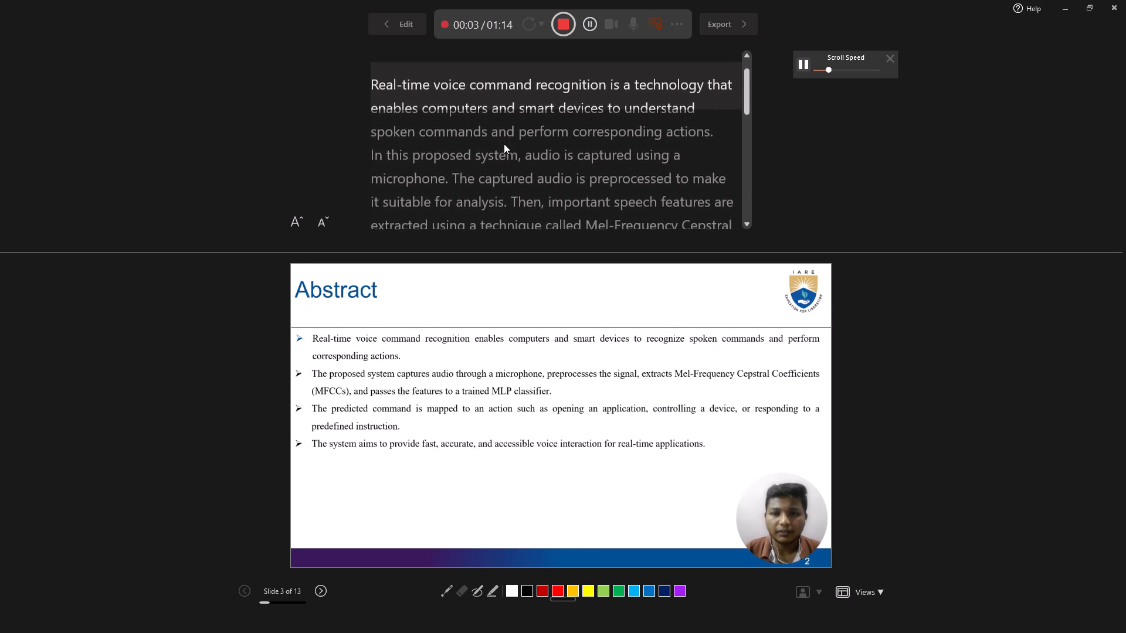
Record slide 3's Abstract narration through the system's main aim, holding the teleprompter at the spoken lines, and advance to slide 4, Problem Statement.
{"action": "scroll", "coordinate": [504, 144], "scroll_direction": "up", "scroll_amount": 1}
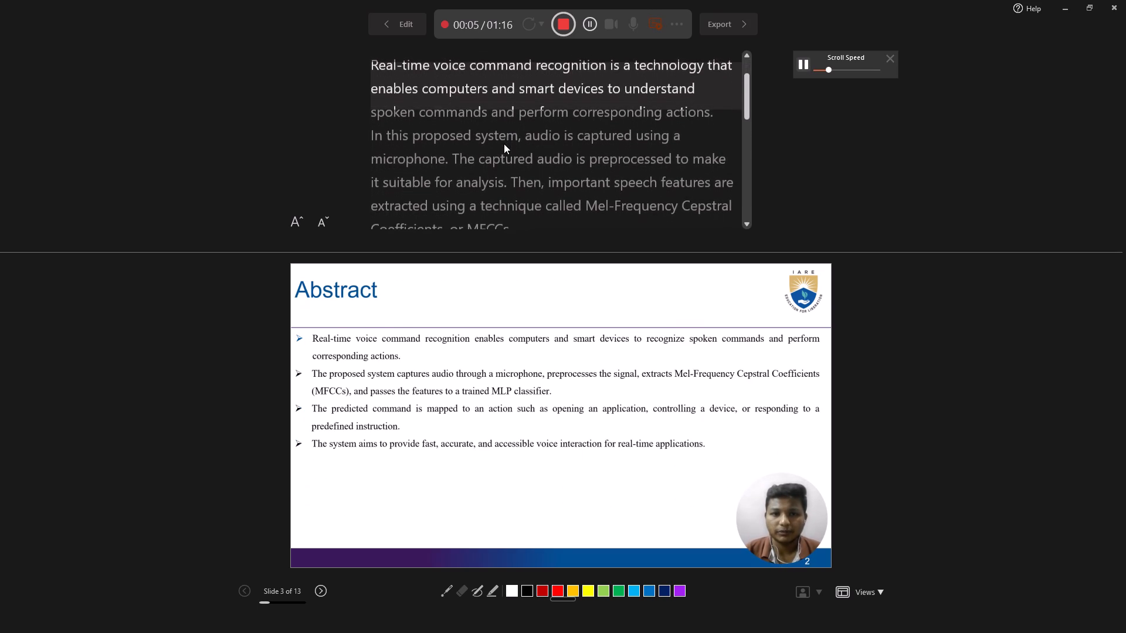
{"action": "scroll", "coordinate": [504, 144], "scroll_direction": "up", "scroll_amount": 2}
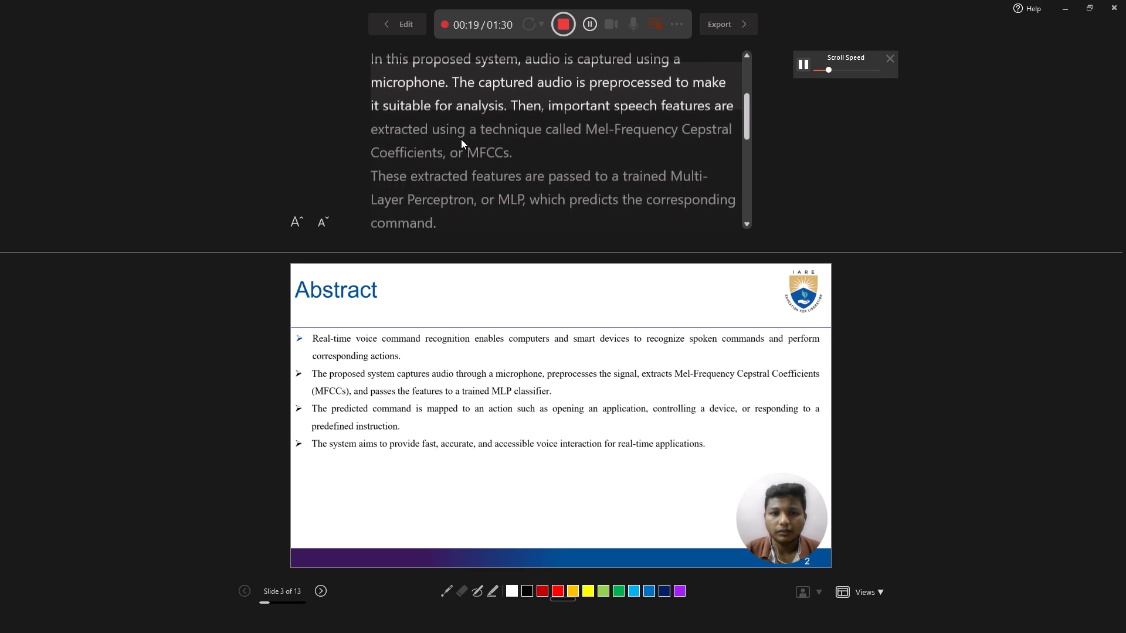
{"action": "scroll", "coordinate": [461, 139], "scroll_direction": "up", "scroll_amount": 1}
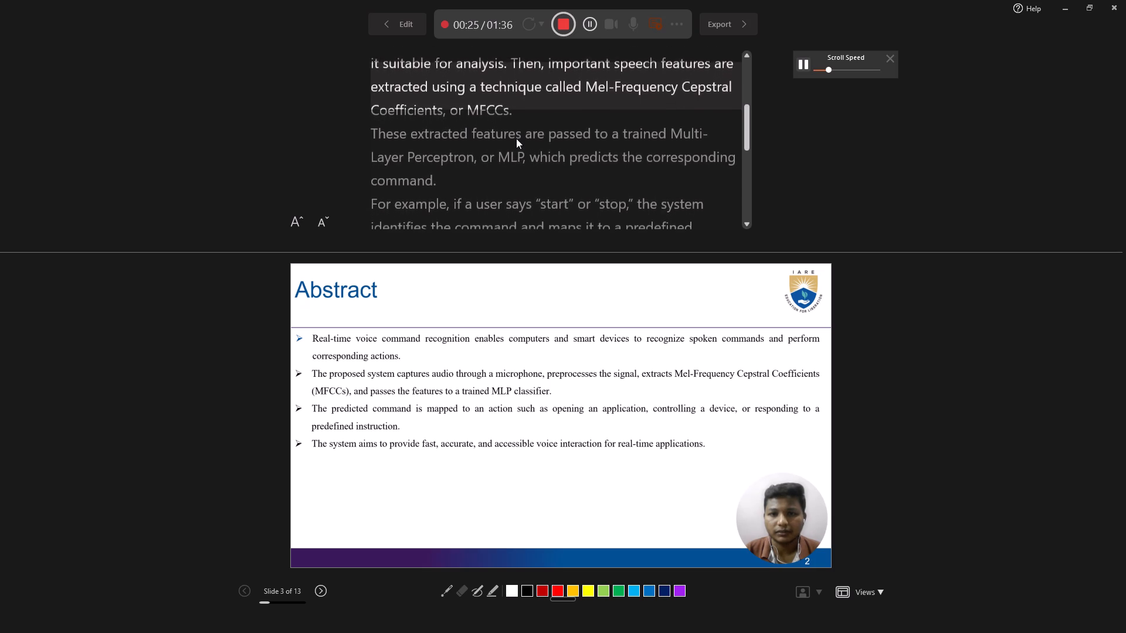
{"action": "scroll", "coordinate": [516, 138], "scroll_direction": "up", "scroll_amount": 2}
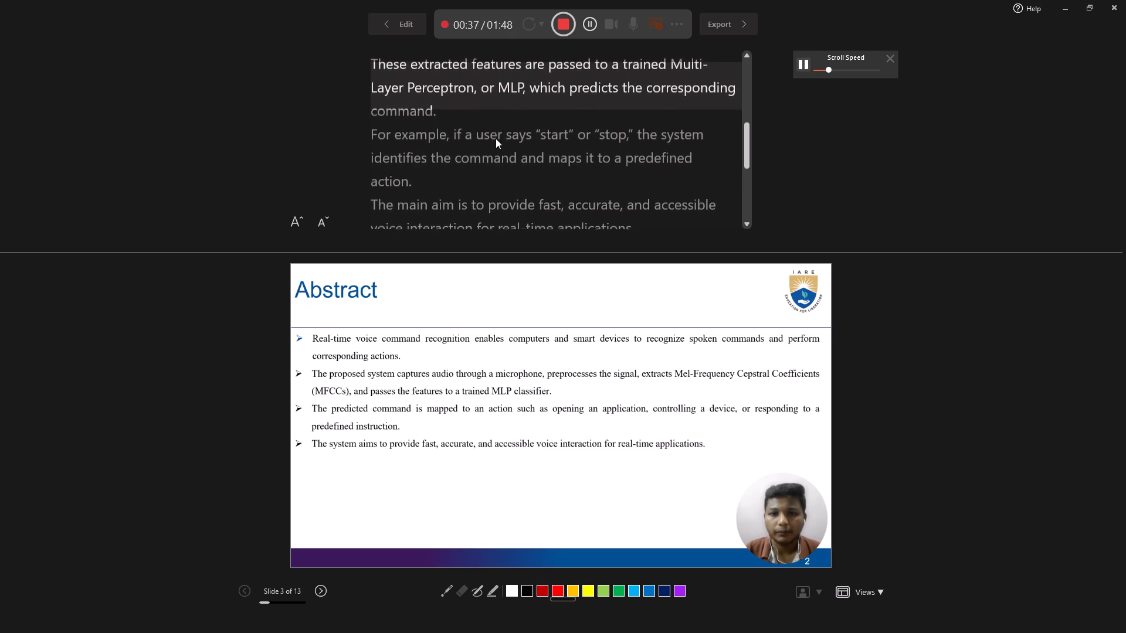
{"action": "scroll", "coordinate": [496, 138], "scroll_direction": "up", "scroll_amount": 2}
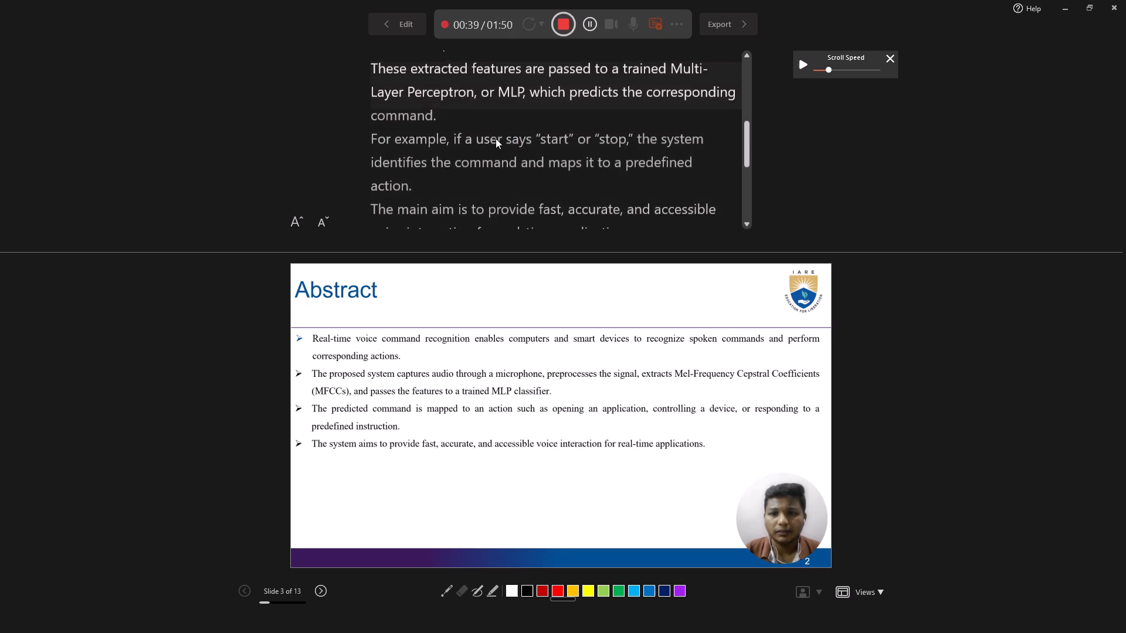
{"action": "scroll", "coordinate": [496, 138], "scroll_direction": "up", "scroll_amount": 1}
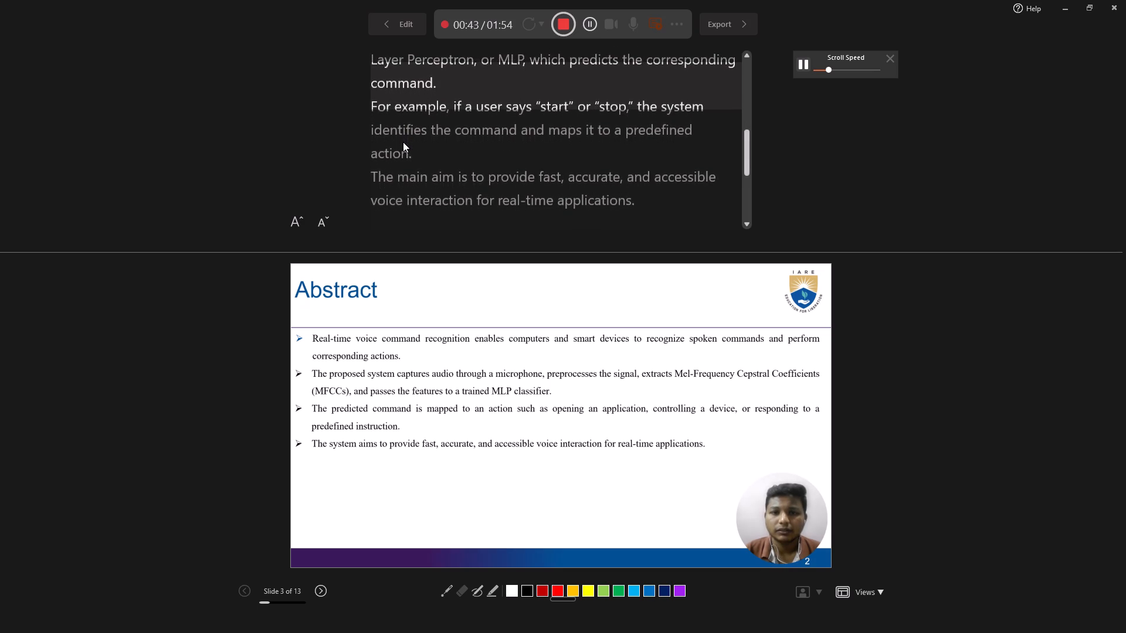
{"action": "scroll", "coordinate": [621, 98], "scroll_direction": "up", "scroll_amount": 1}
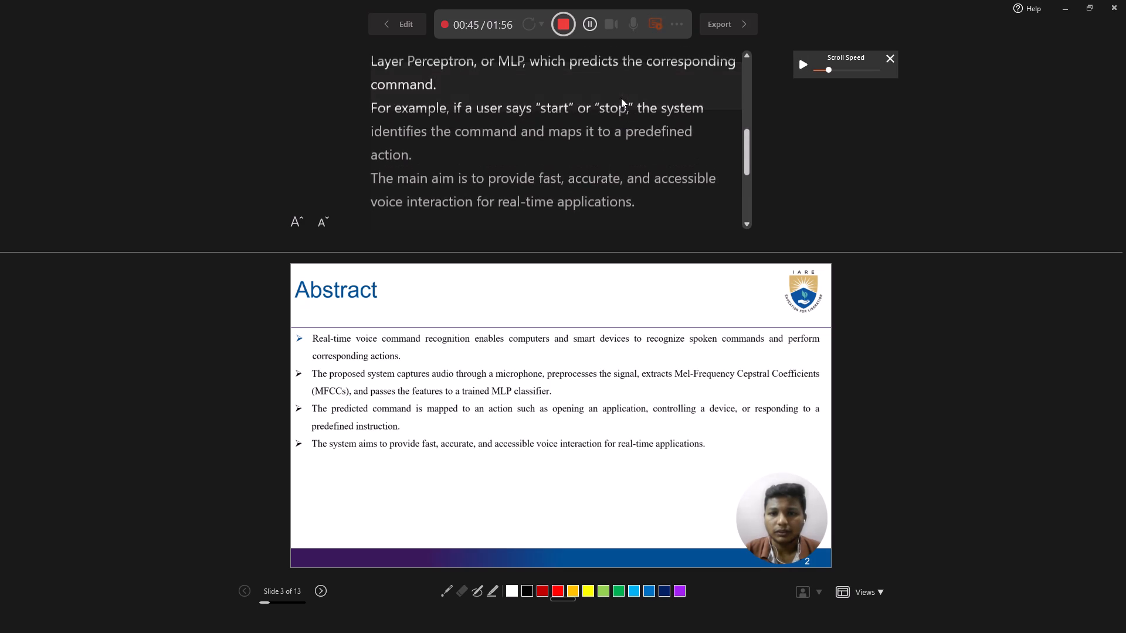
{"action": "scroll", "coordinate": [621, 98], "scroll_direction": "up", "scroll_amount": 1}
{"action": "scroll", "coordinate": [516, 117], "scroll_direction": "up", "scroll_amount": 1}
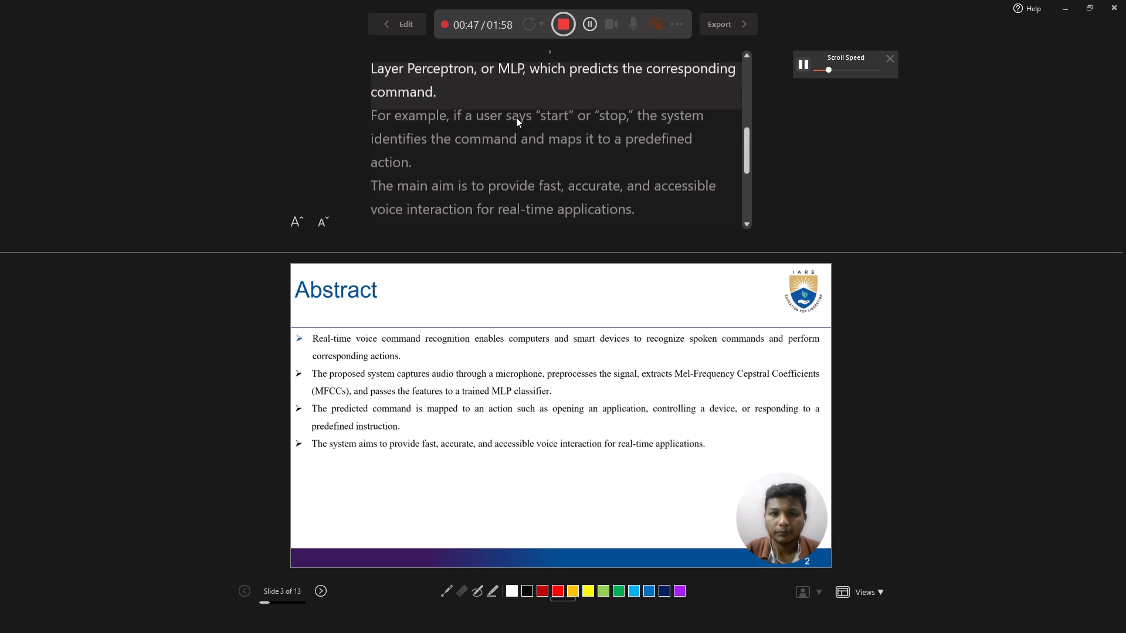
{"action": "scroll", "coordinate": [516, 117], "scroll_direction": "up", "scroll_amount": 1}
{"action": "scroll", "coordinate": [468, 113], "scroll_direction": "up", "scroll_amount": 1}
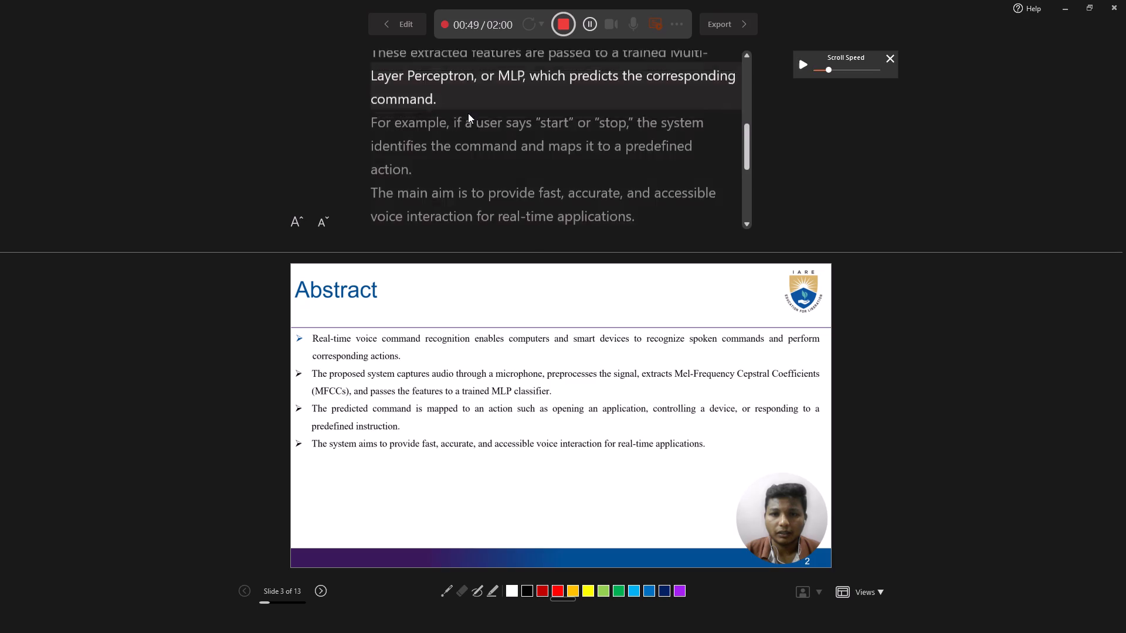
{"action": "scroll", "coordinate": [468, 113], "scroll_direction": "up", "scroll_amount": 1}
{"action": "scroll", "coordinate": [468, 113], "scroll_direction": "down", "scroll_amount": 2}
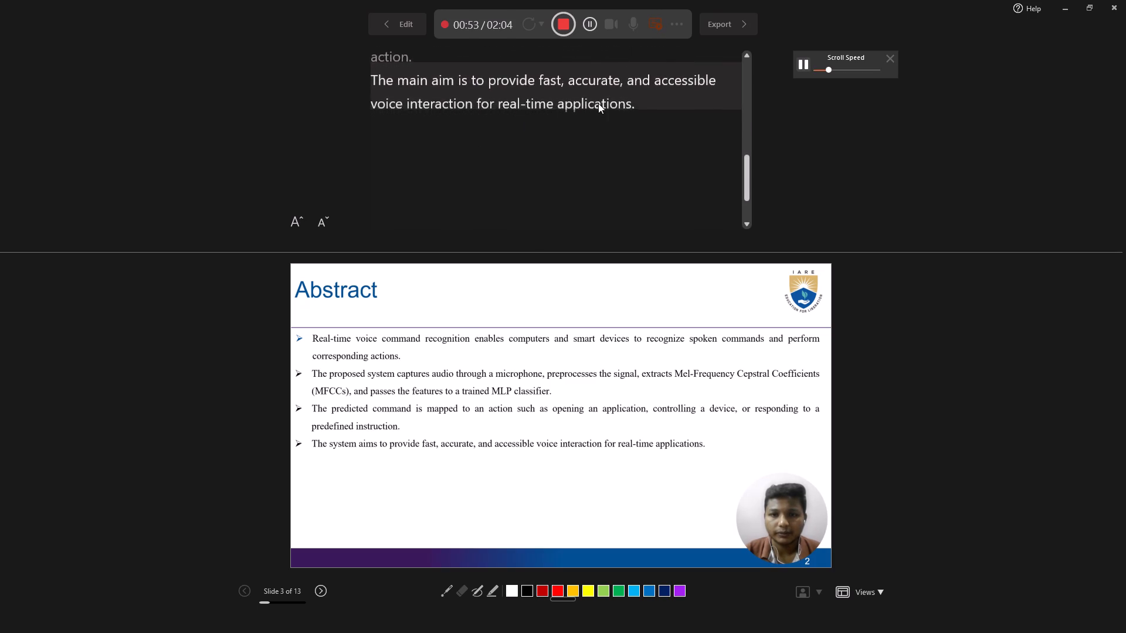
{"action": "scroll", "coordinate": [598, 103], "scroll_direction": "up", "scroll_amount": 2}
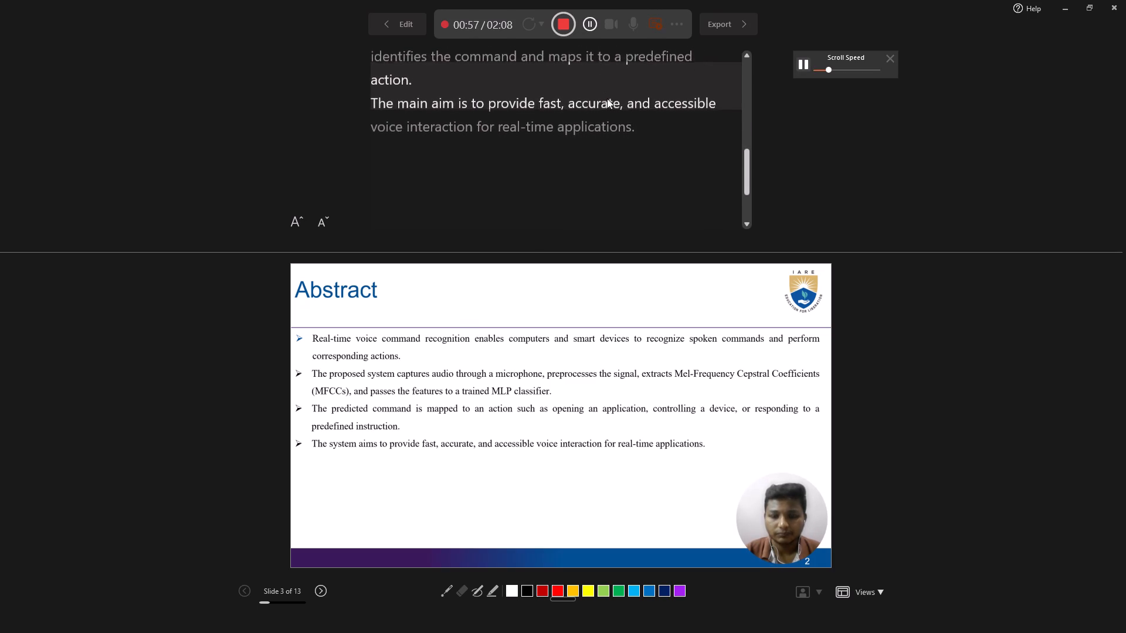
{"action": "key", "text": "Down"}
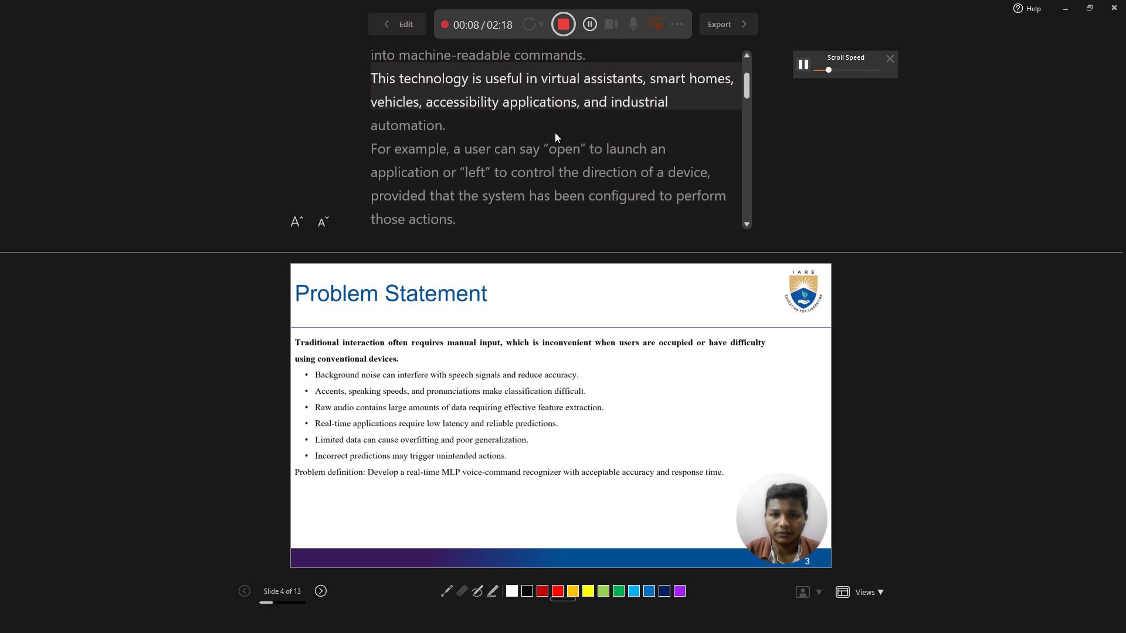
Record slide 4's narration from the technology's uses through the MLP layers and backpropagation training, holding the teleprompter at the spoken lines.
{"action": "scroll", "coordinate": [528, 121], "scroll_direction": "up", "scroll_amount": 1}
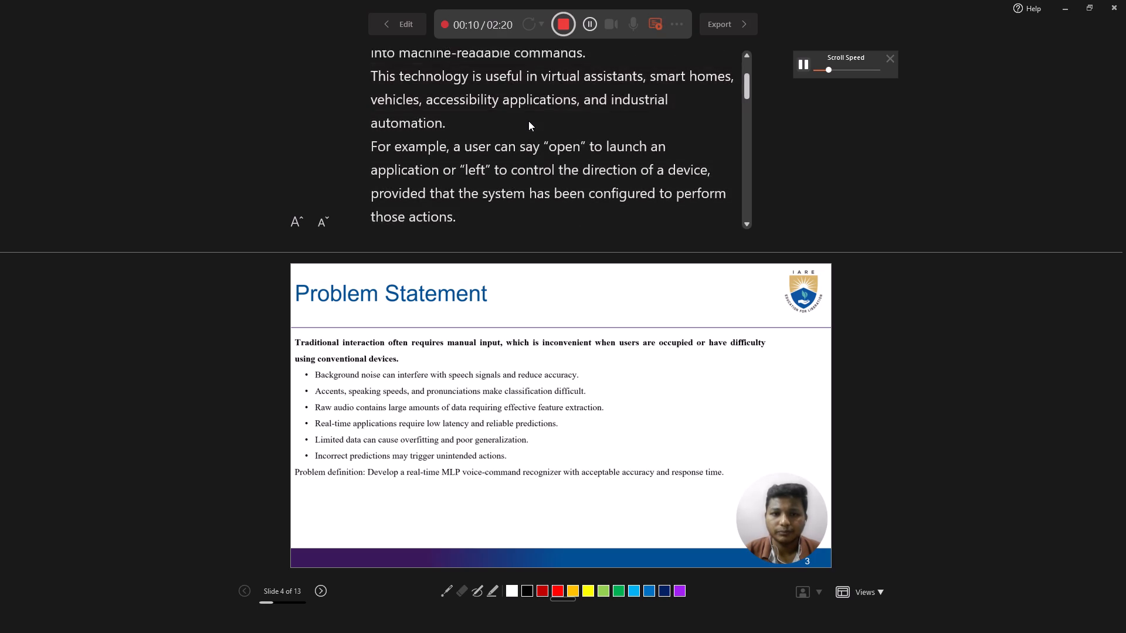
{"action": "scroll", "coordinate": [528, 121], "scroll_direction": "up", "scroll_amount": 1}
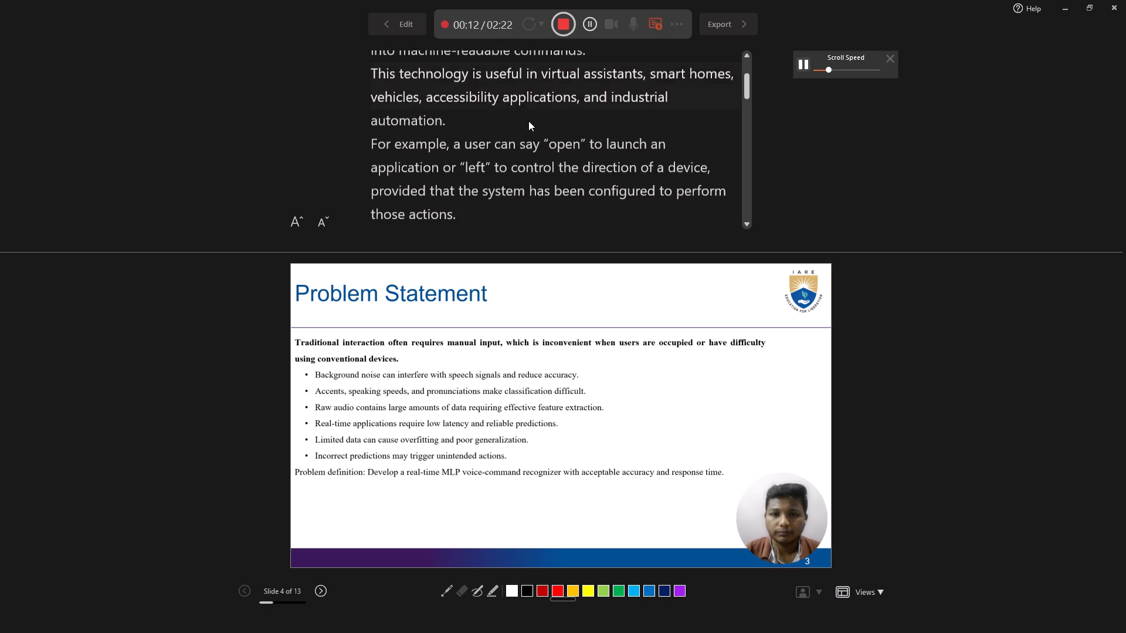
{"action": "scroll", "coordinate": [528, 121], "scroll_direction": "up", "scroll_amount": 1}
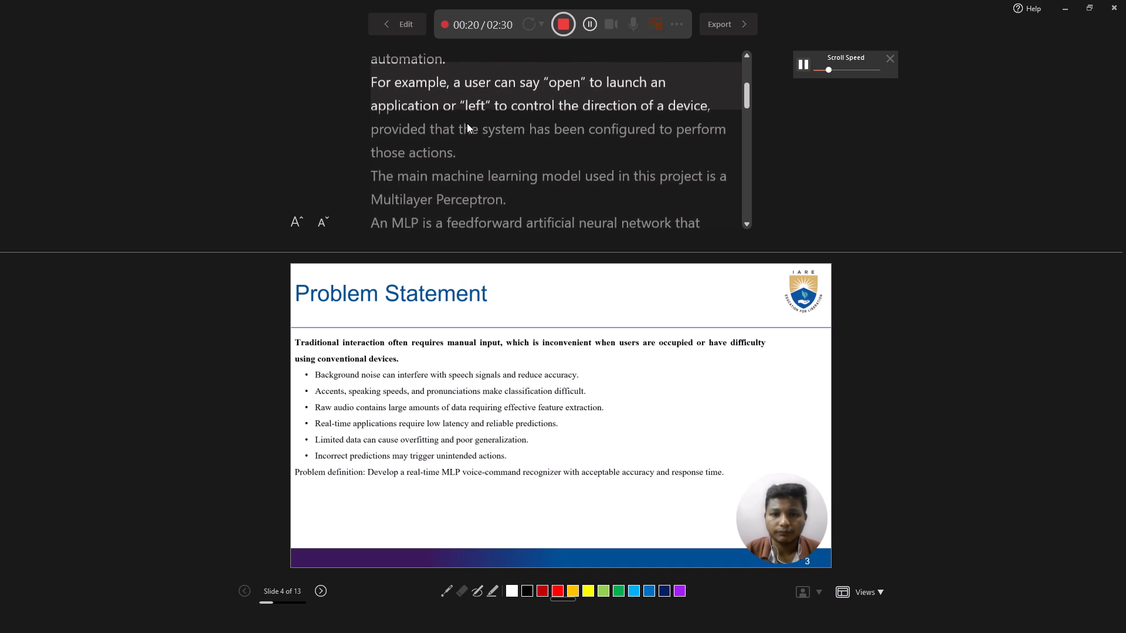
{"action": "scroll", "coordinate": [467, 123], "scroll_direction": "up", "scroll_amount": 1}
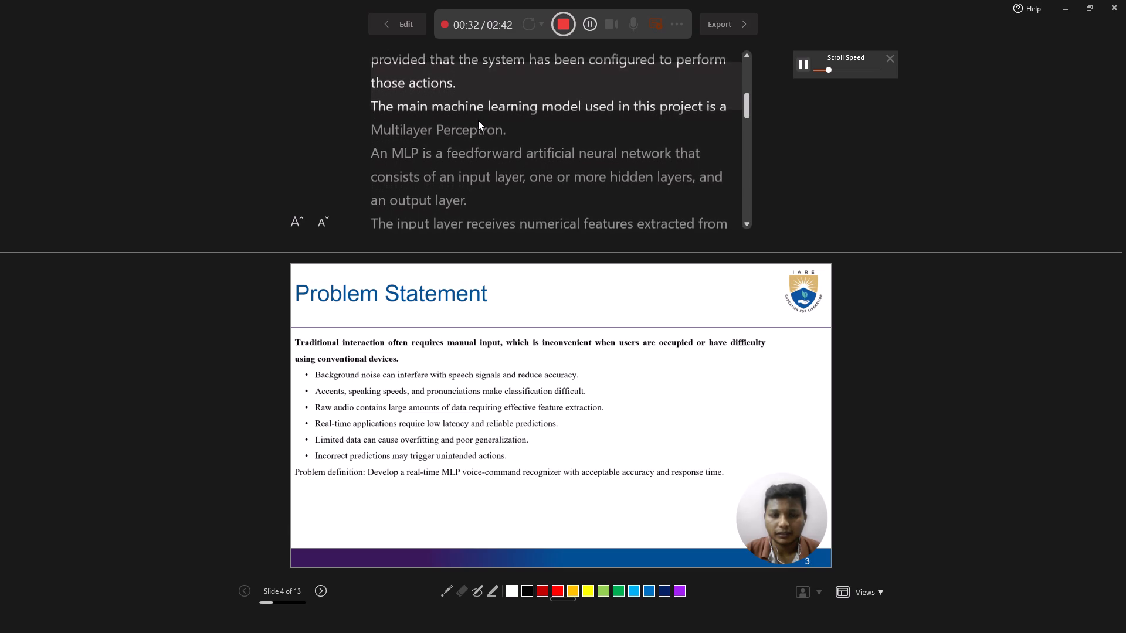
{"action": "scroll", "coordinate": [478, 120], "scroll_direction": "up", "scroll_amount": 1}
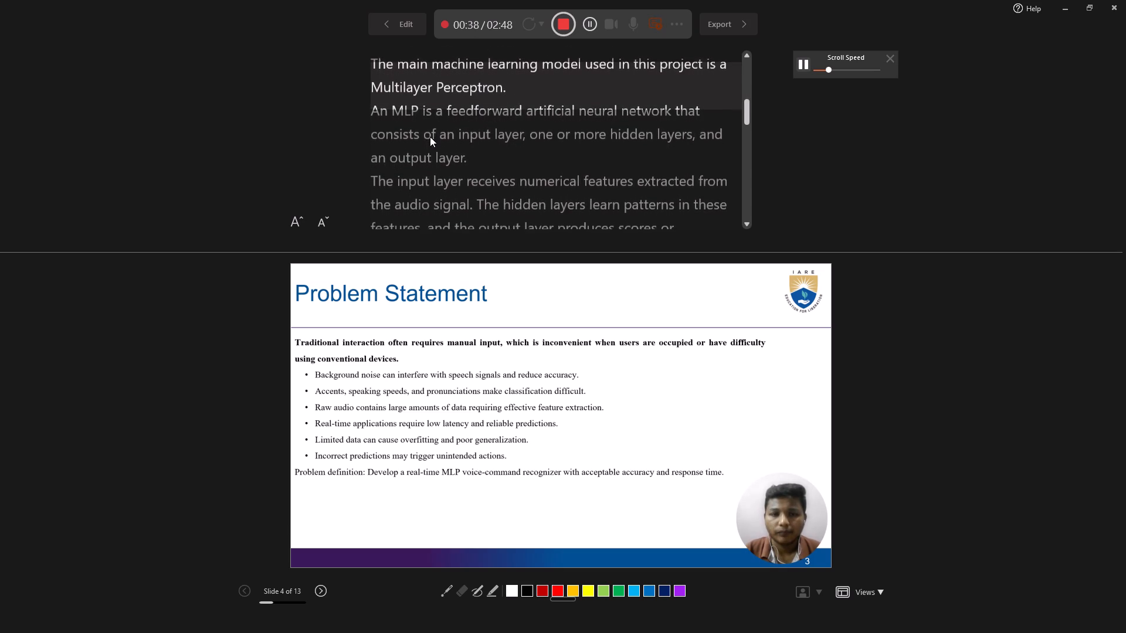
{"action": "scroll", "coordinate": [497, 138], "scroll_direction": "up", "scroll_amount": 1}
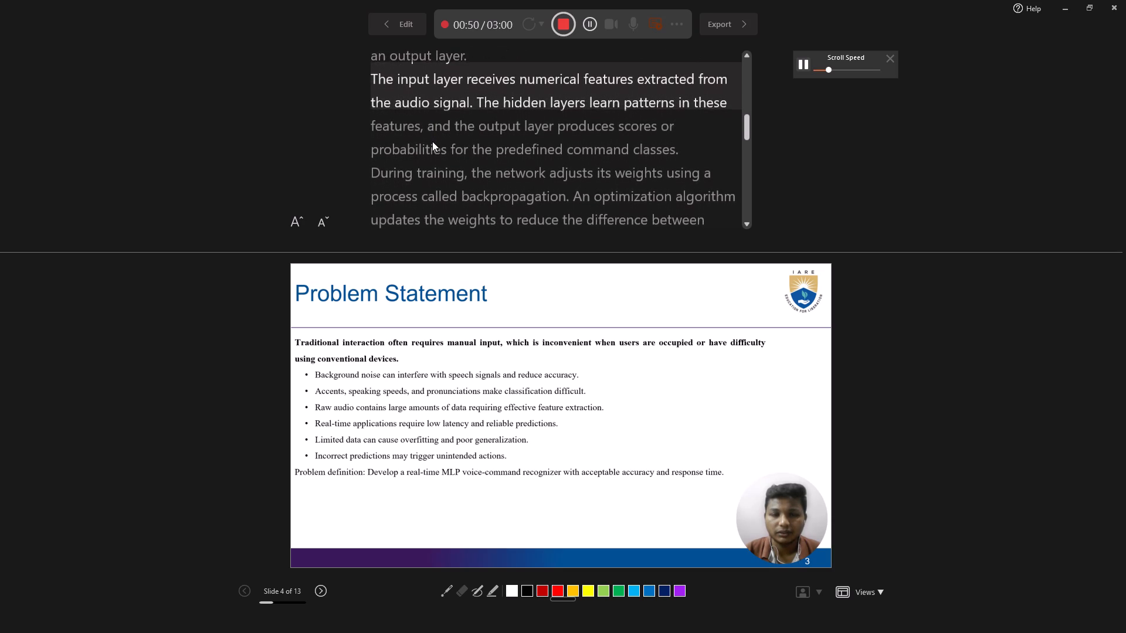
{"action": "scroll", "coordinate": [511, 113], "scroll_direction": "up", "scroll_amount": 1}
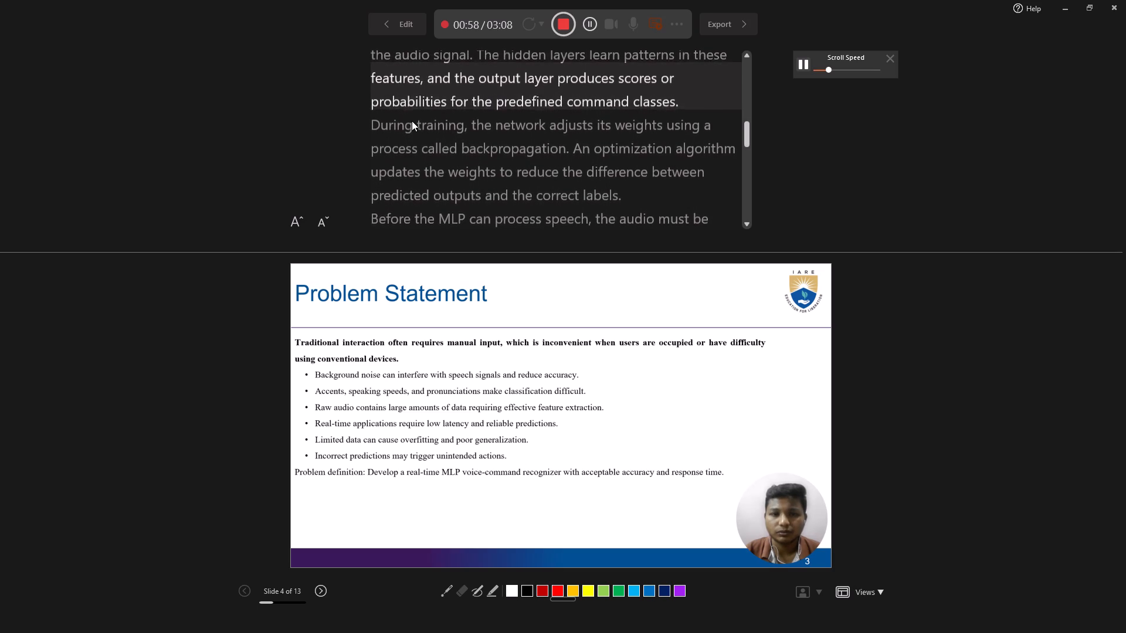
{"action": "scroll", "coordinate": [504, 120], "scroll_direction": "up", "scroll_amount": 1}
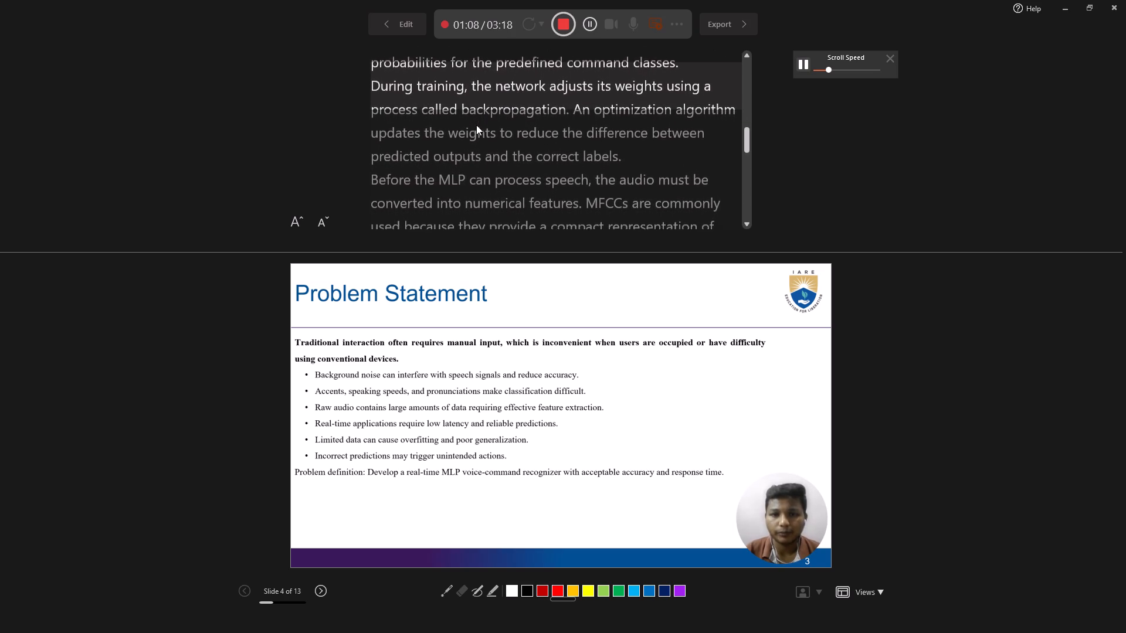
{"action": "scroll", "coordinate": [476, 125], "scroll_direction": "up", "scroll_amount": 1}
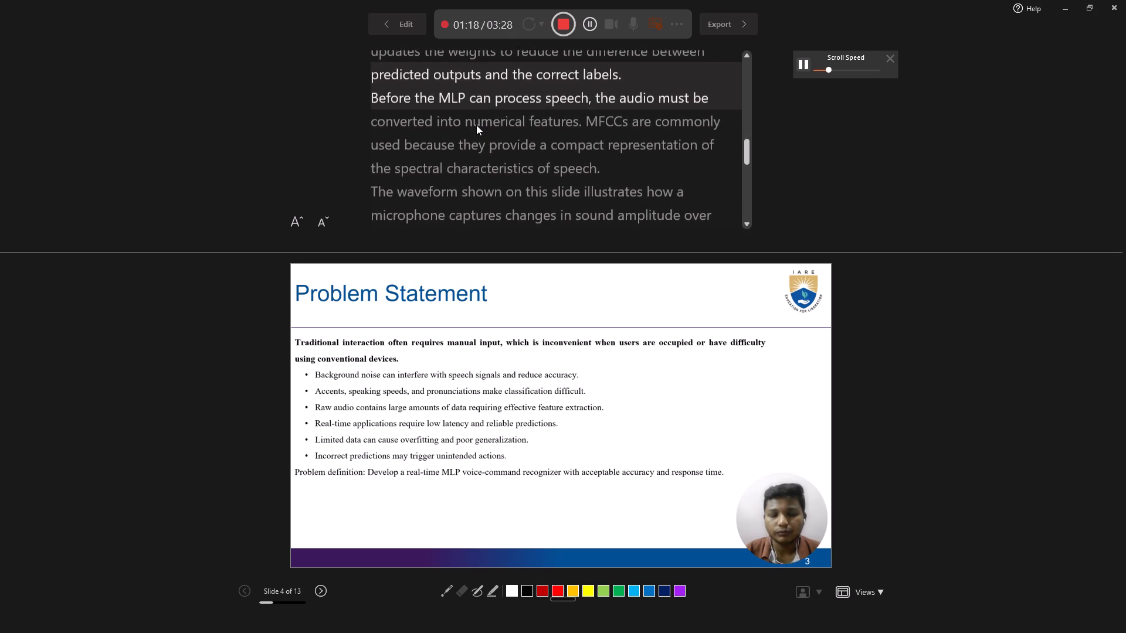
Record slide 4's remaining narration from MFCC features to "from beginning to end," keeping the teleprompter in pace, and advance to slide 5, Introduction.
{"action": "scroll", "coordinate": [476, 125], "scroll_direction": "up", "scroll_amount": 1}
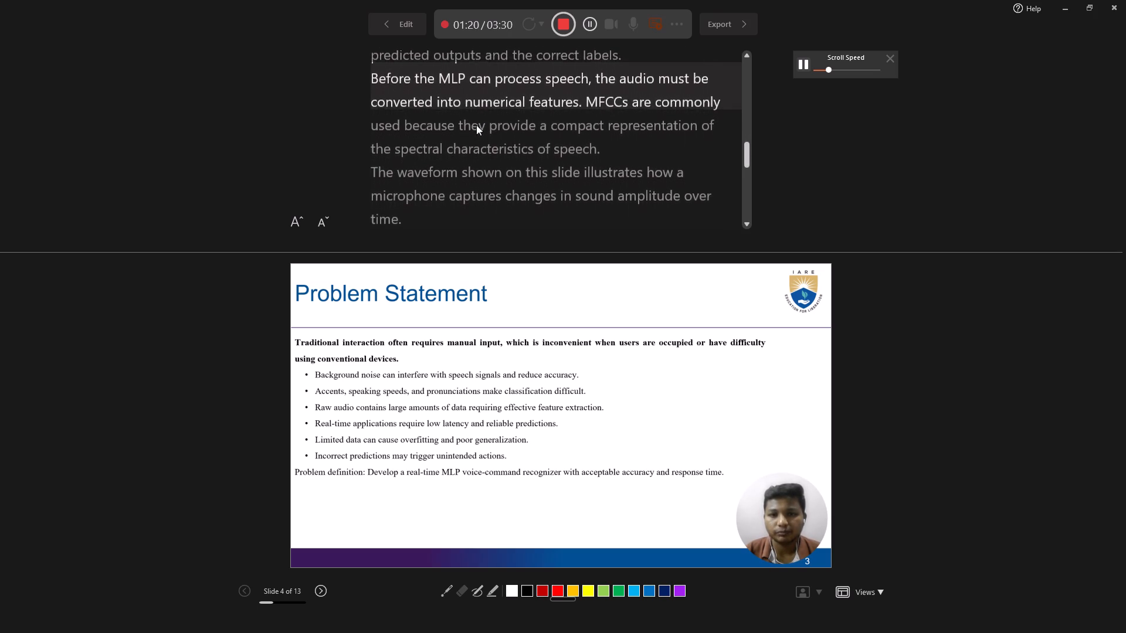
{"action": "scroll", "coordinate": [476, 125], "scroll_direction": "up", "scroll_amount": 1}
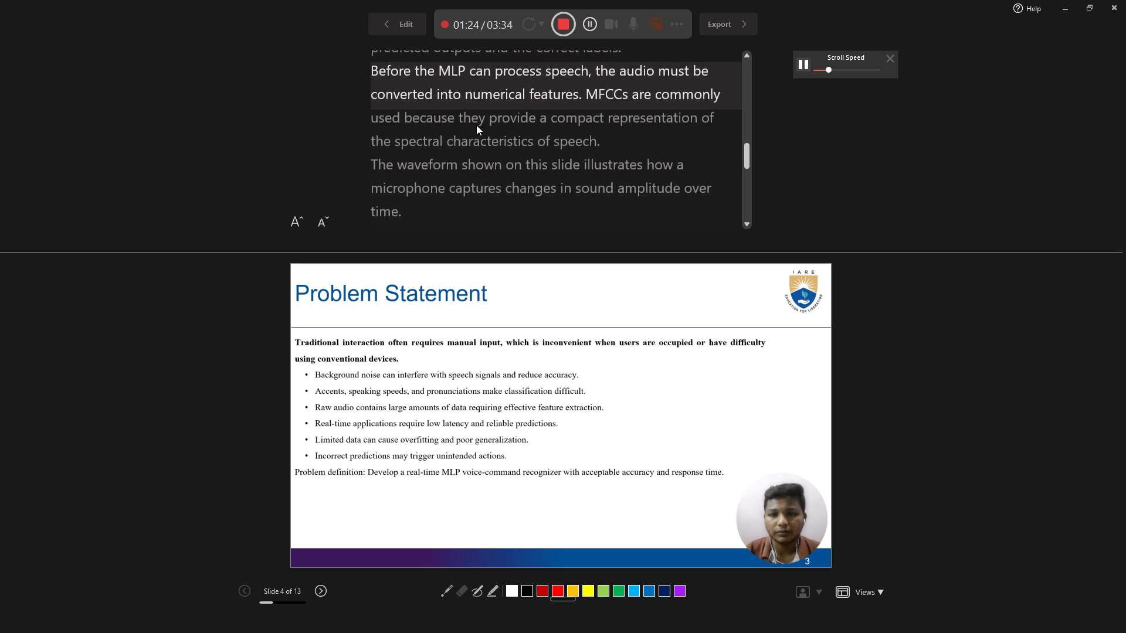
{"action": "scroll", "coordinate": [476, 125], "scroll_direction": "up", "scroll_amount": 1}
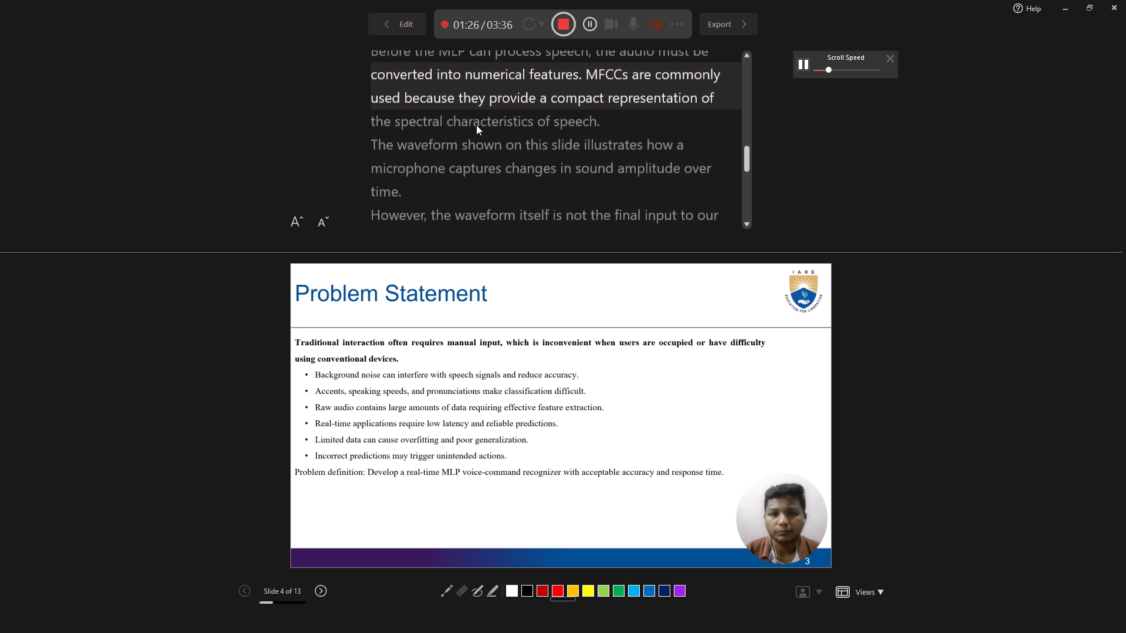
{"action": "scroll", "coordinate": [476, 125], "scroll_direction": "up", "scroll_amount": 1}
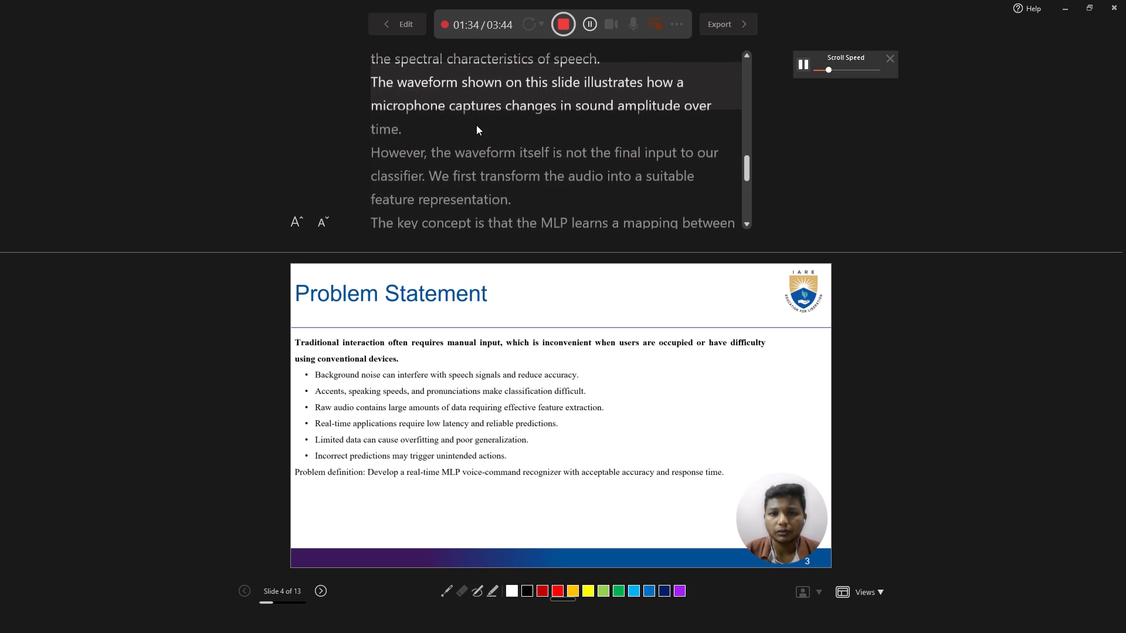
{"action": "scroll", "coordinate": [476, 125], "scroll_direction": "up", "scroll_amount": 1}
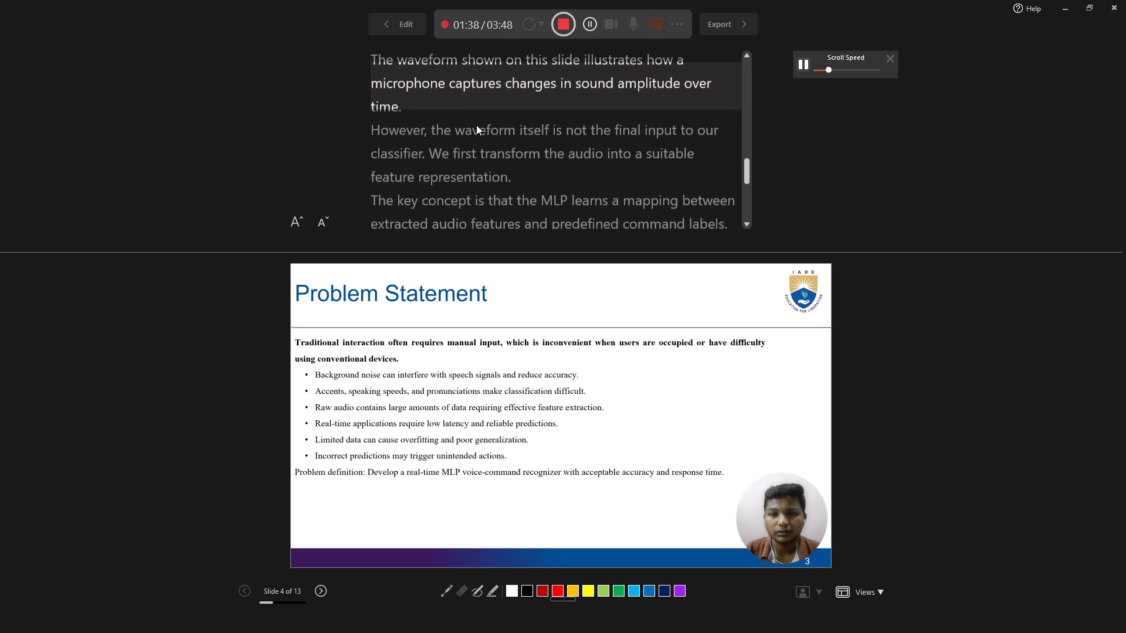
{"action": "scroll", "coordinate": [476, 125], "scroll_direction": "up", "scroll_amount": 1}
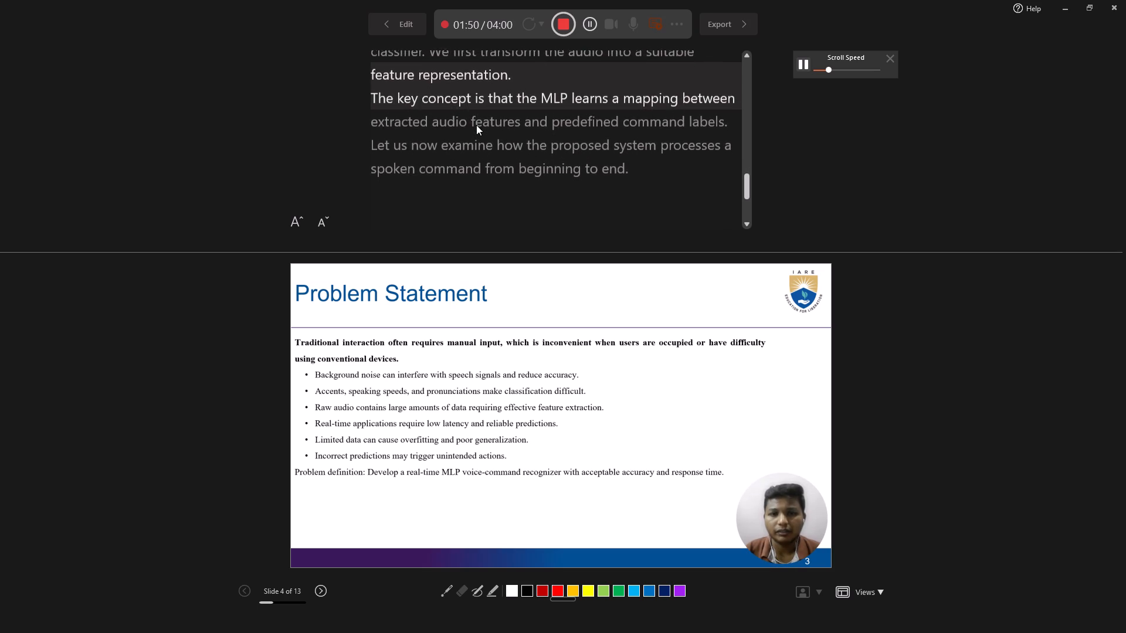
{"action": "scroll", "coordinate": [476, 125], "scroll_direction": "up", "scroll_amount": 1}
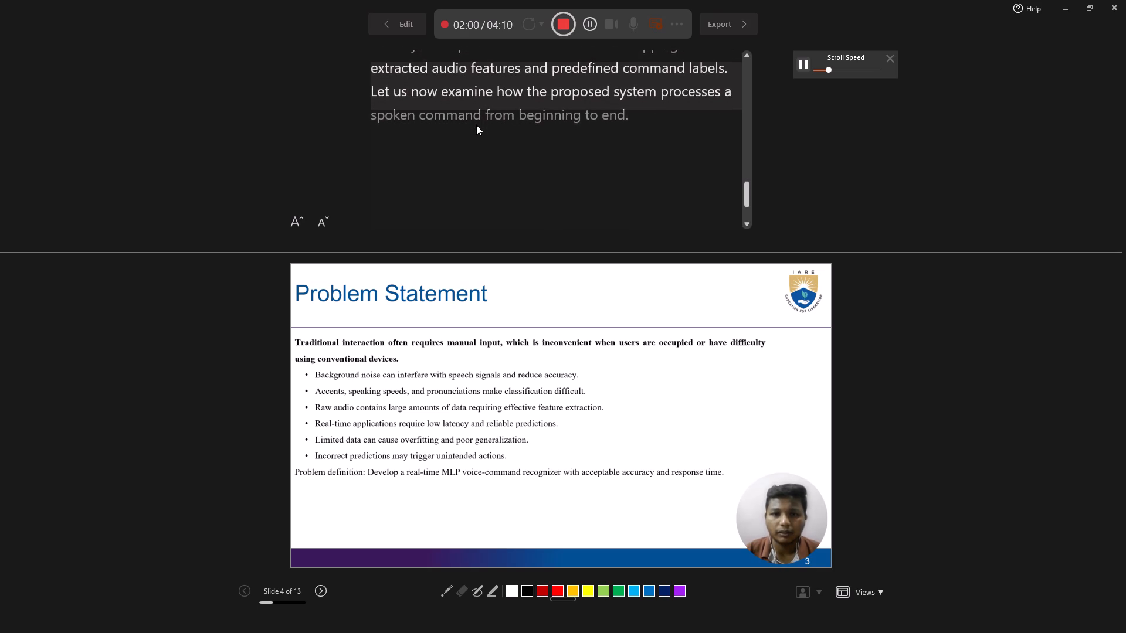
{"action": "scroll", "coordinate": [476, 125], "scroll_direction": "up", "scroll_amount": 1}
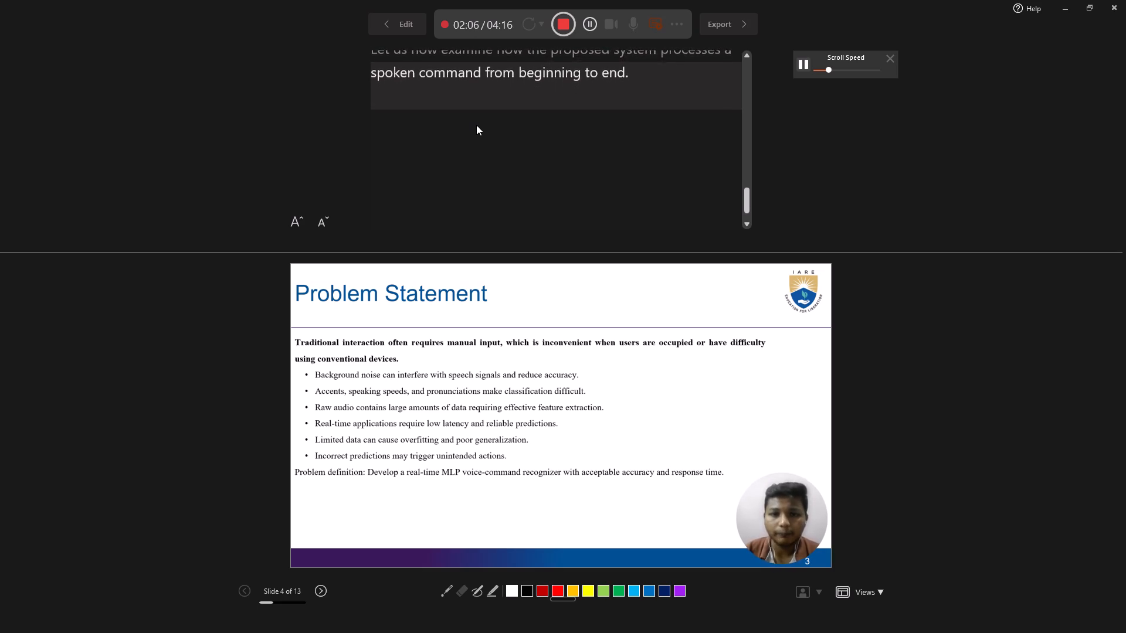
{"action": "key", "text": "Down"}
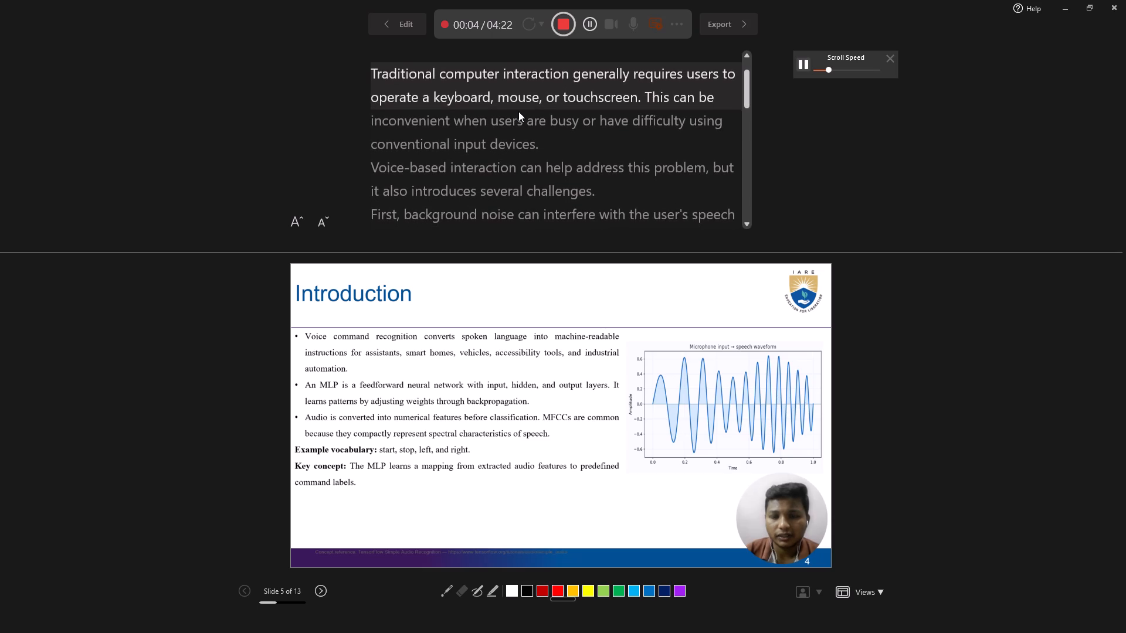
Record slide 5's narration on voice interaction challenges through "low response time," keeping the teleprompter in pace, and advance to slide 6, Proposed System.
{"action": "scroll", "coordinate": [483, 112], "scroll_direction": "up", "scroll_amount": 1}
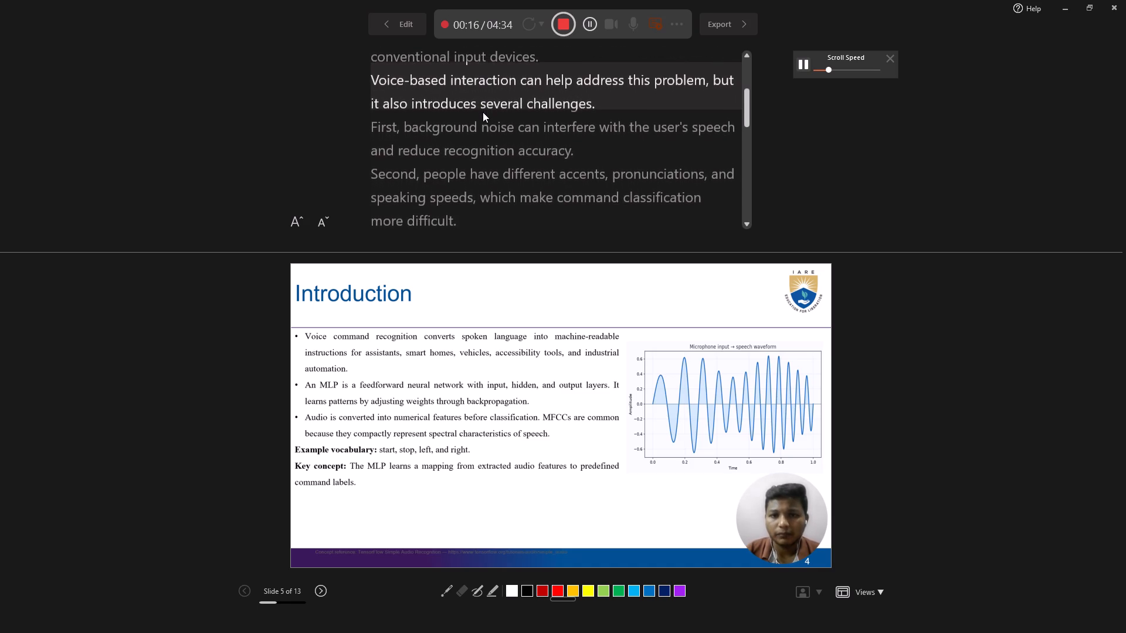
{"action": "scroll", "coordinate": [483, 112], "scroll_direction": "up", "scroll_amount": 1}
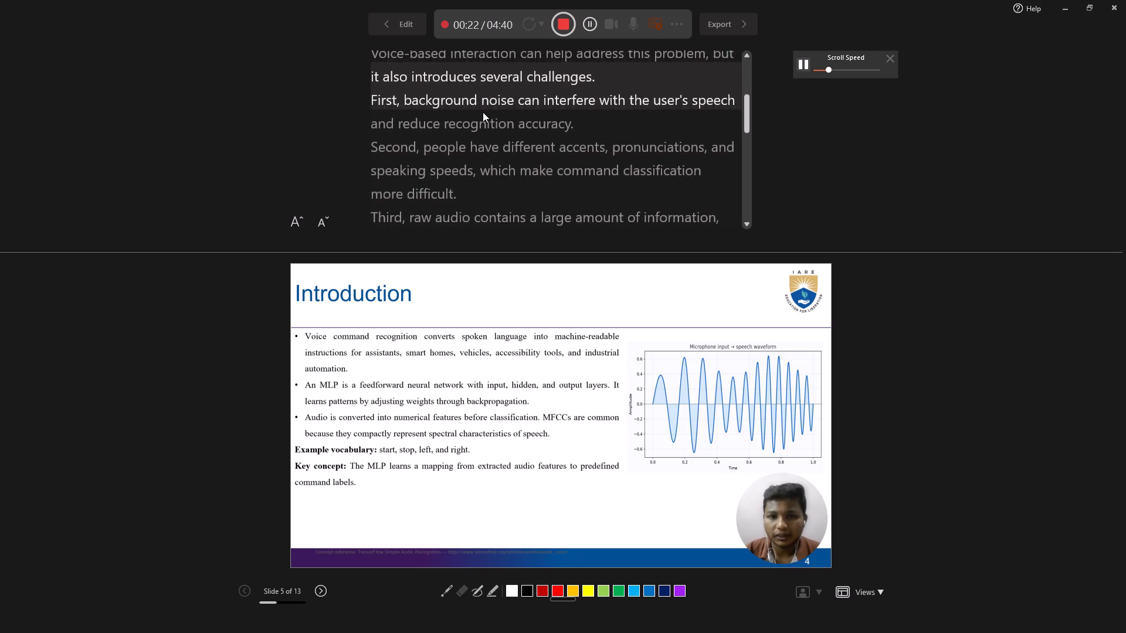
{"action": "scroll", "coordinate": [483, 112], "scroll_direction": "up", "scroll_amount": 1}
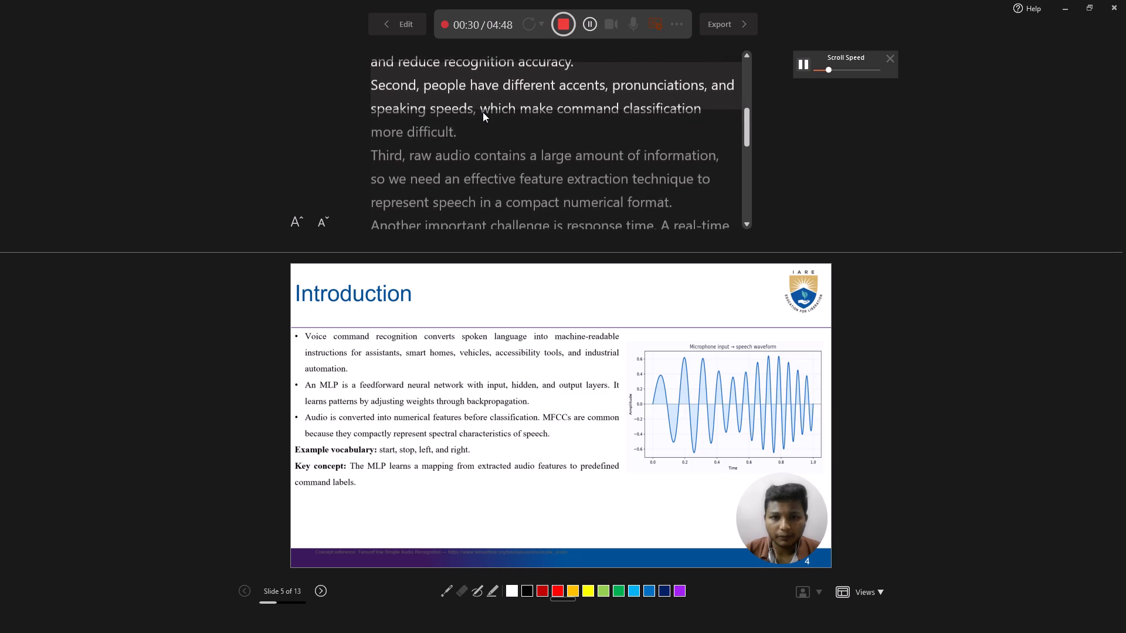
{"action": "scroll", "coordinate": [483, 112], "scroll_direction": "up", "scroll_amount": 2}
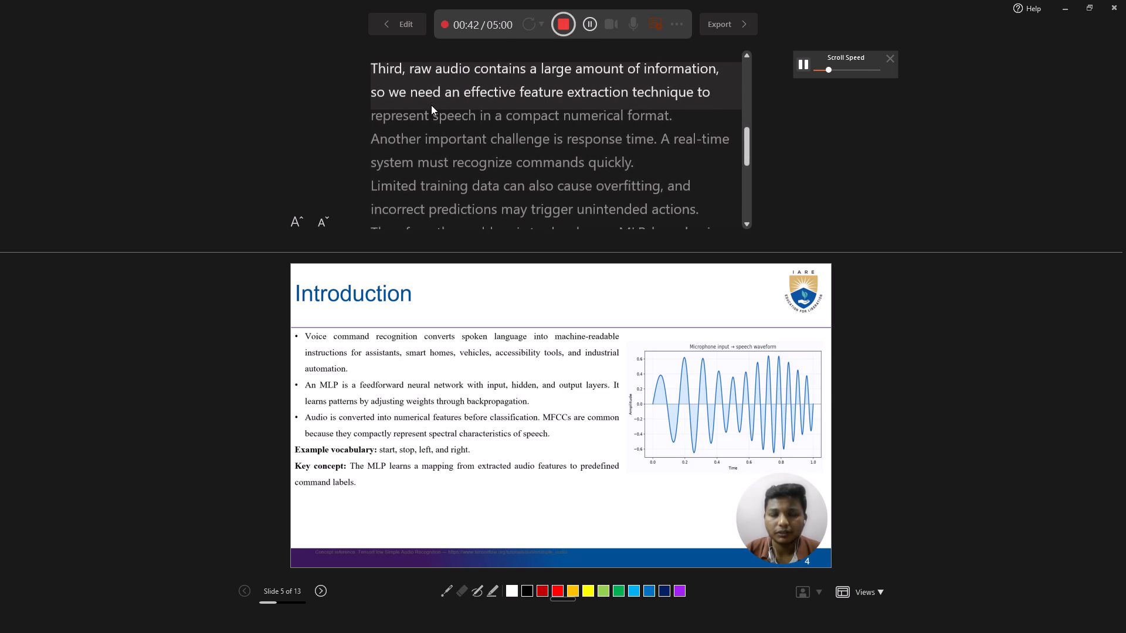
{"action": "scroll", "coordinate": [431, 105], "scroll_direction": "up", "scroll_amount": 1}
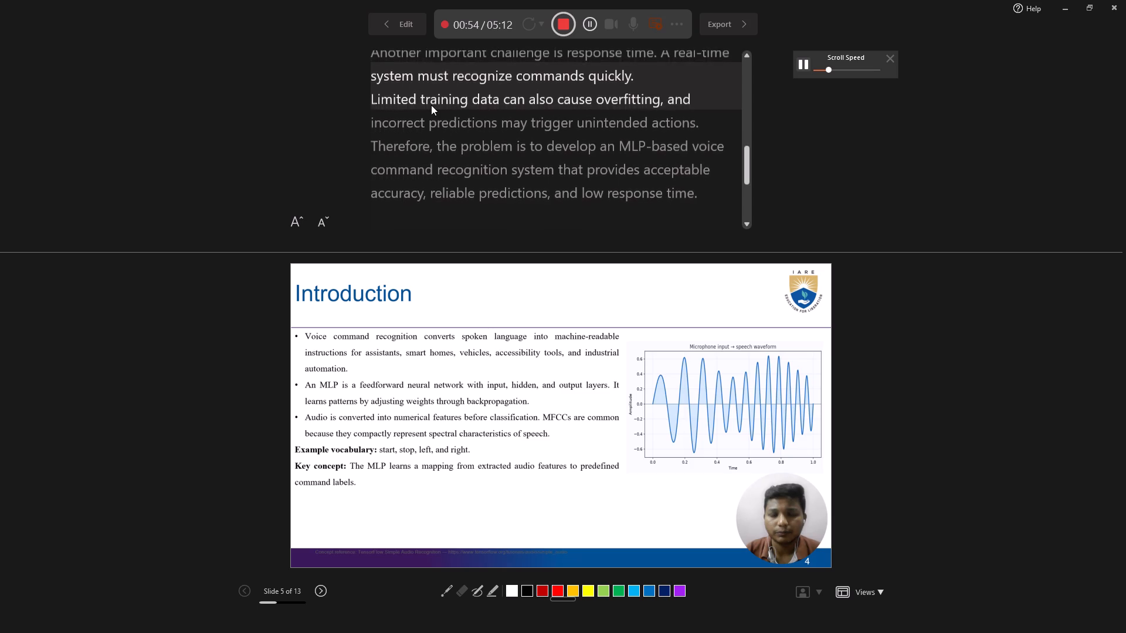
{"action": "scroll", "coordinate": [396, 109], "scroll_direction": "up", "scroll_amount": 1}
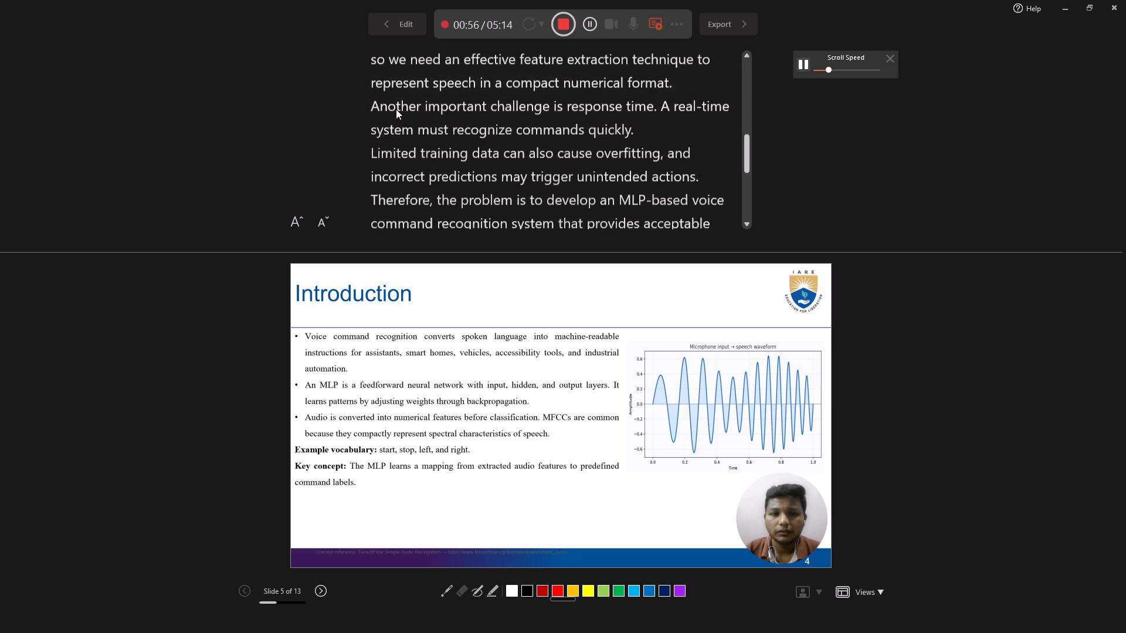
{"action": "scroll", "coordinate": [396, 109], "scroll_direction": "down", "scroll_amount": 1}
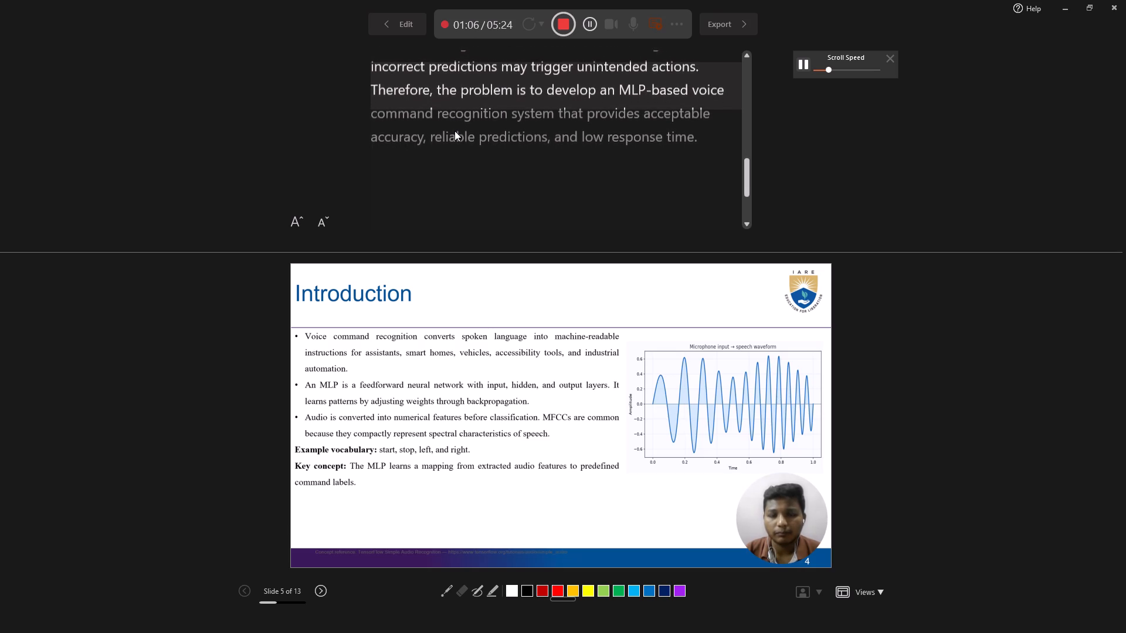
{"action": "scroll", "coordinate": [455, 131], "scroll_direction": "up", "scroll_amount": 1}
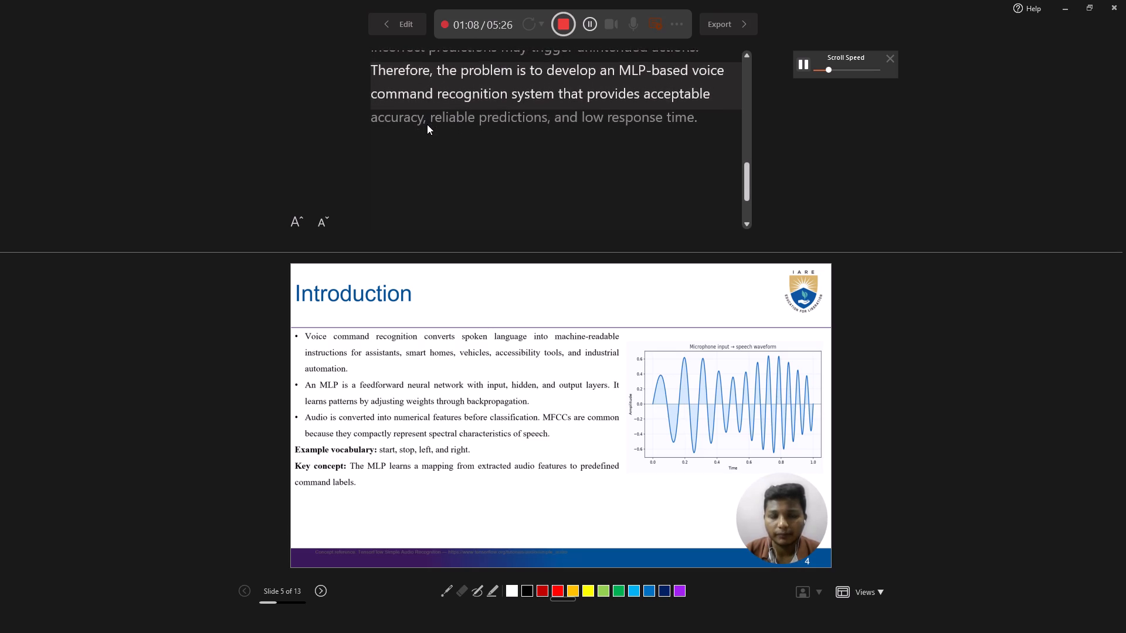
{"action": "scroll", "coordinate": [427, 124], "scroll_direction": "up", "scroll_amount": 1}
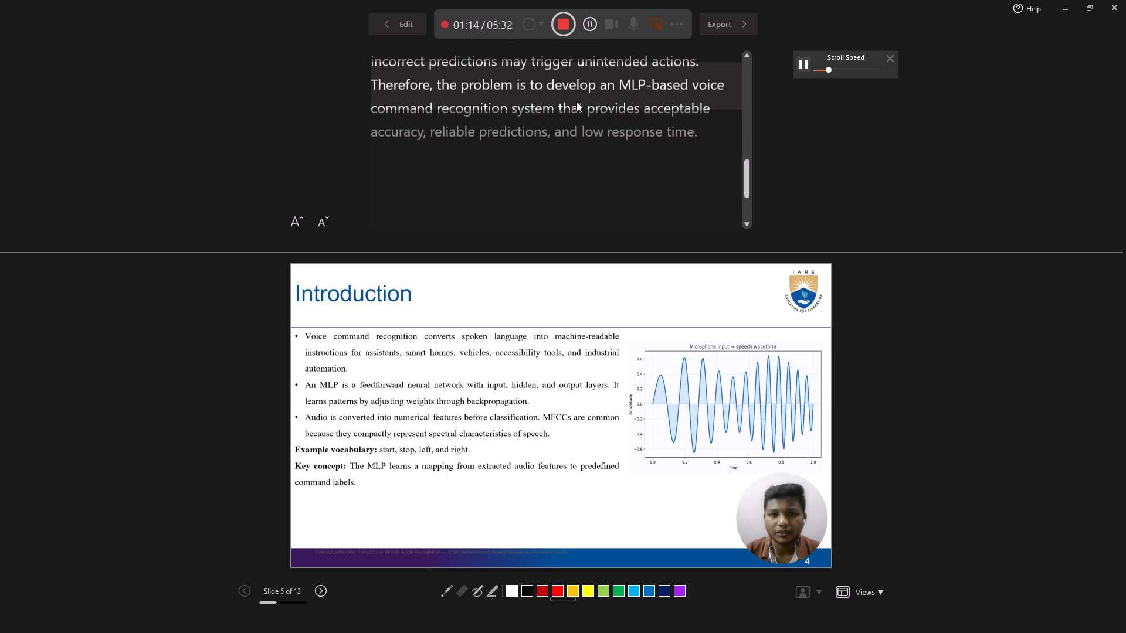
{"action": "key", "text": "Down"}
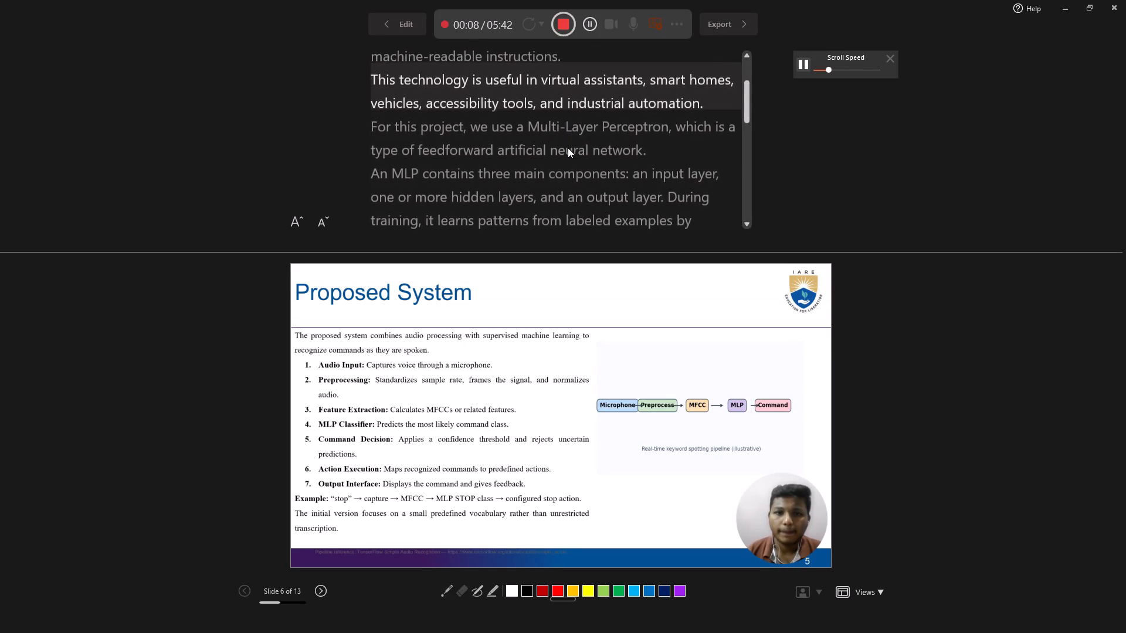
Record slide 6's narration from the technology's uses through the "start," "stop," "left," and "right" commands, keeping the teleprompter in pace, and advance to slide 7, Objectives and Scope.
{"action": "scroll", "coordinate": [568, 148], "scroll_direction": "up", "scroll_amount": 1}
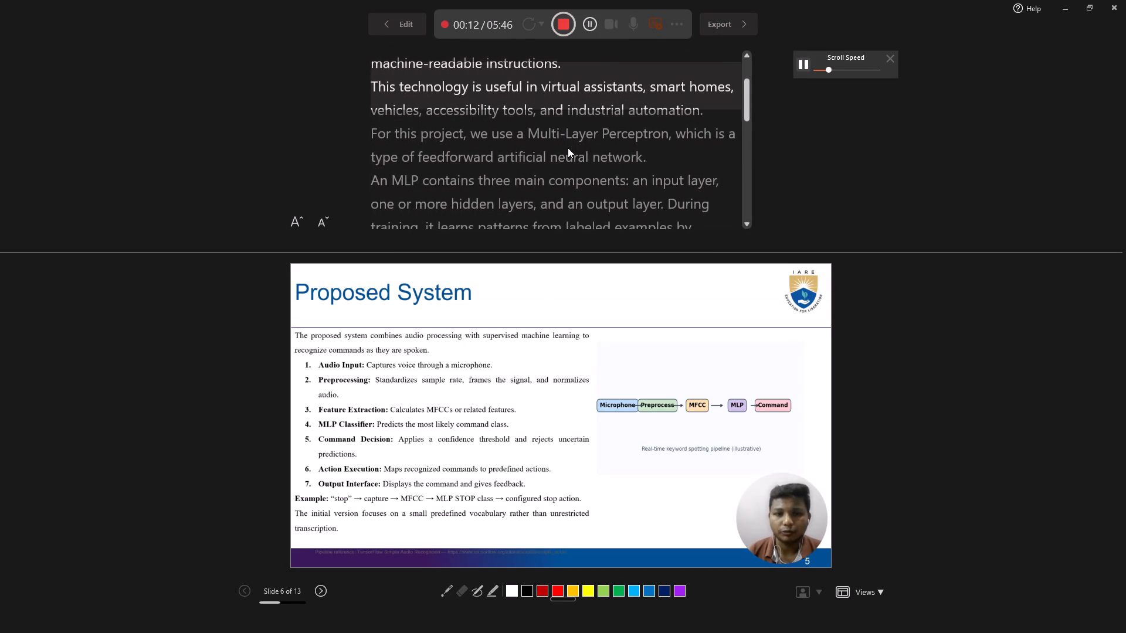
{"action": "scroll", "coordinate": [554, 128], "scroll_direction": "up", "scroll_amount": 1}
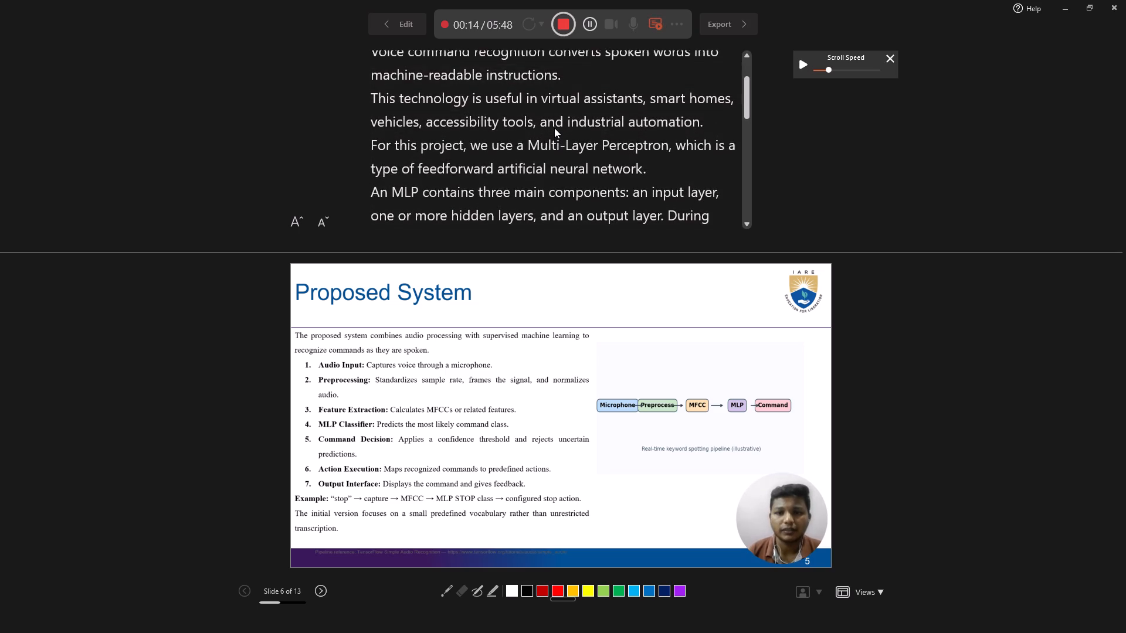
{"action": "scroll", "coordinate": [489, 125], "scroll_direction": "down", "scroll_amount": 1}
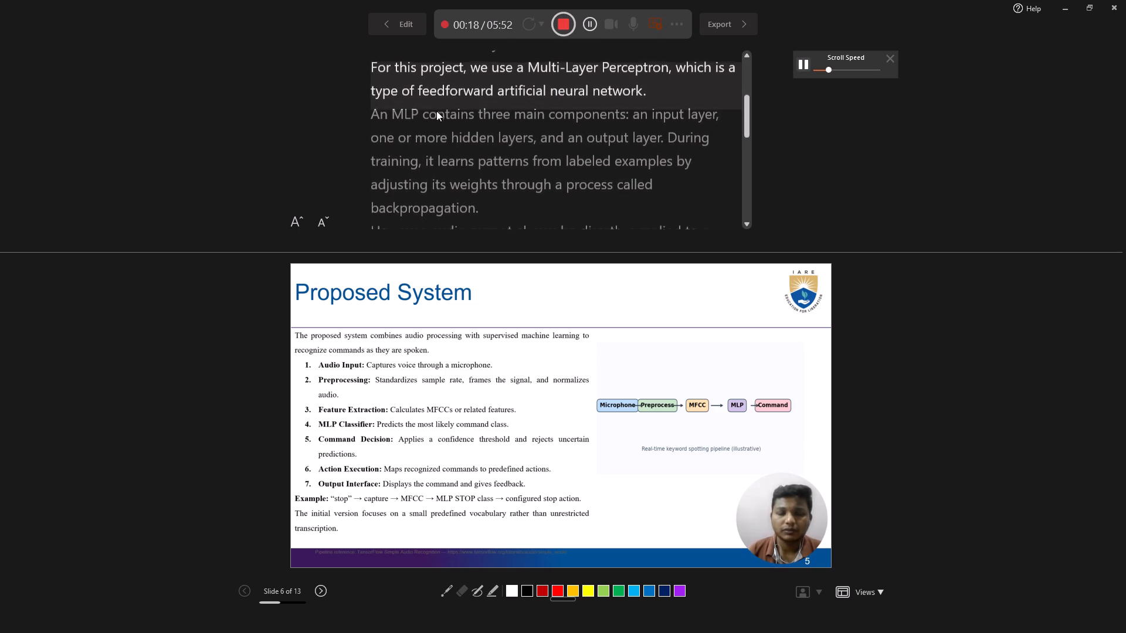
{"action": "scroll", "coordinate": [436, 111], "scroll_direction": "up", "scroll_amount": 1}
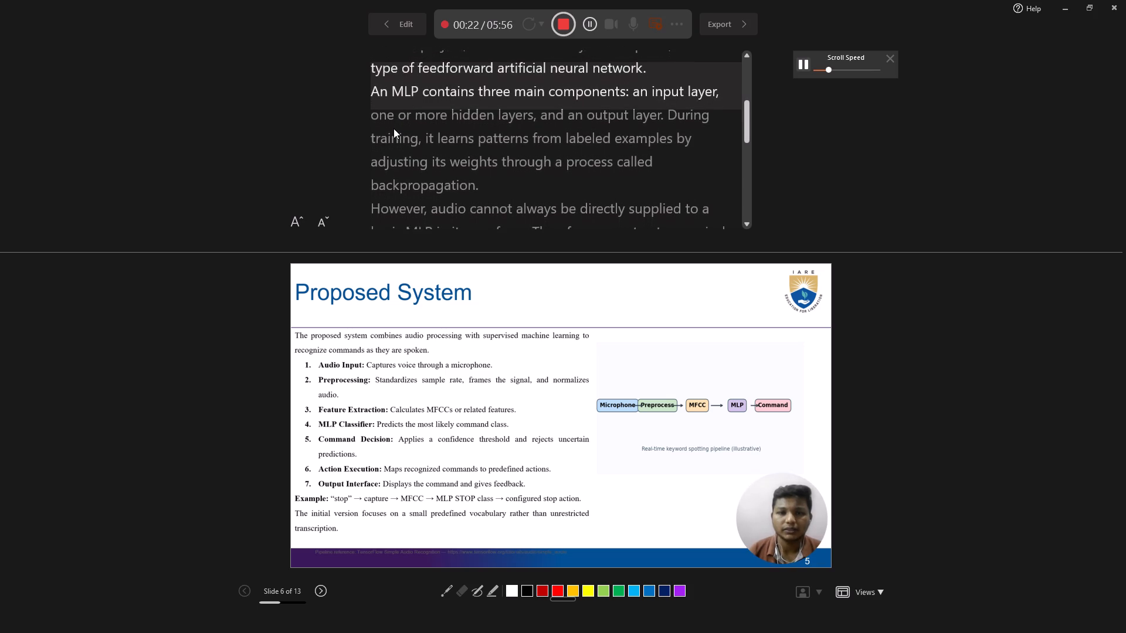
{"action": "scroll", "coordinate": [394, 128], "scroll_direction": "up", "scroll_amount": 1}
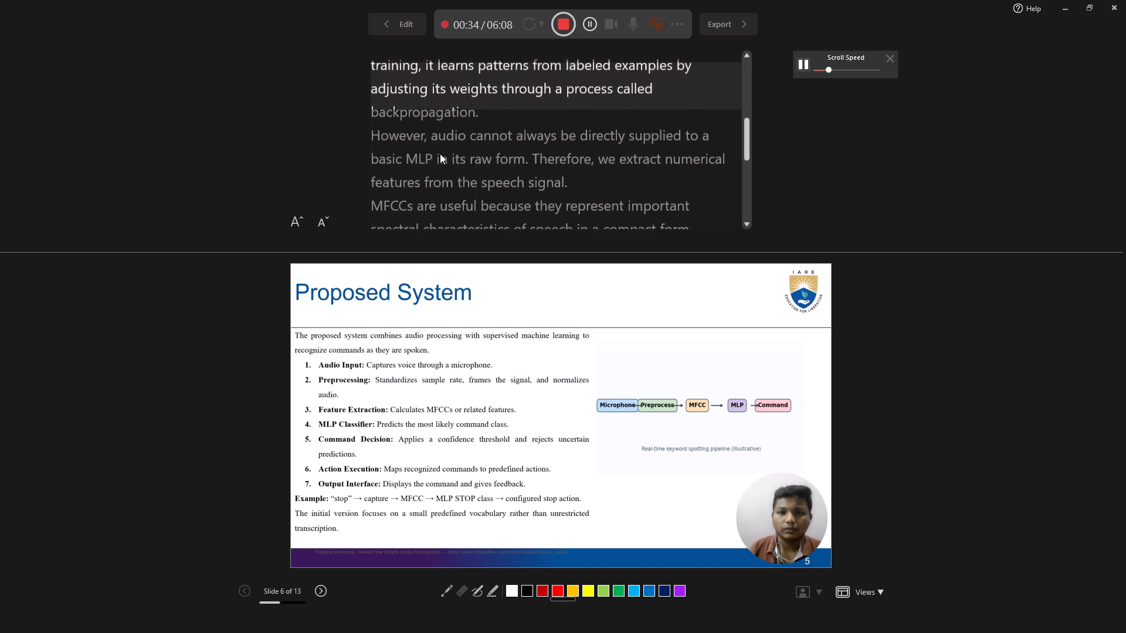
{"action": "scroll", "coordinate": [440, 154], "scroll_direction": "up", "scroll_amount": 1}
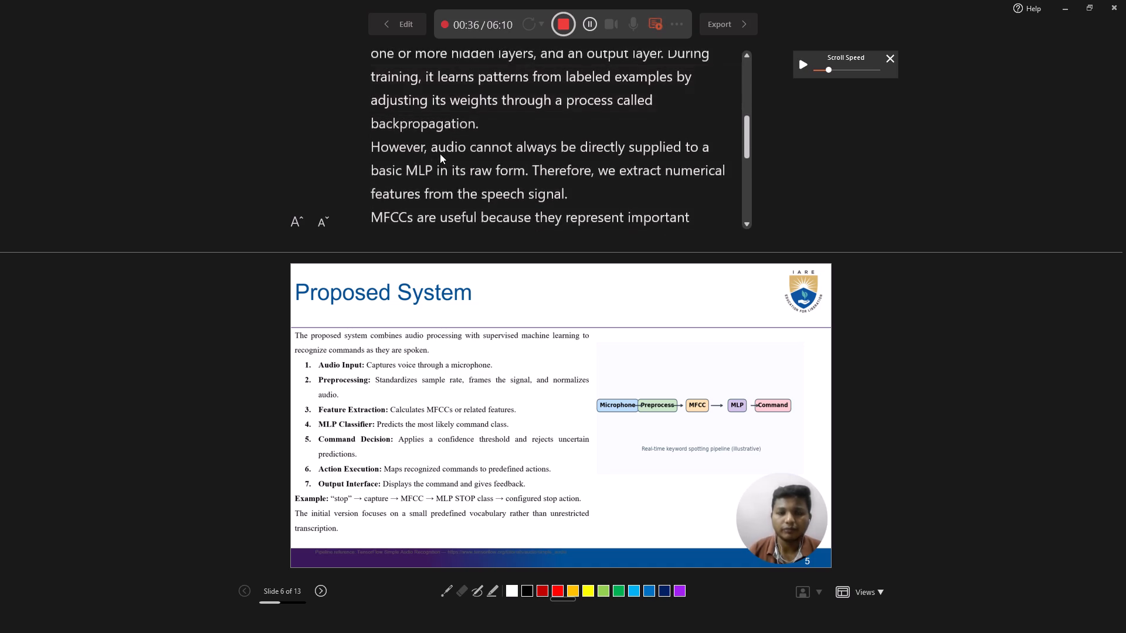
{"action": "scroll", "coordinate": [440, 154], "scroll_direction": "down", "scroll_amount": 1}
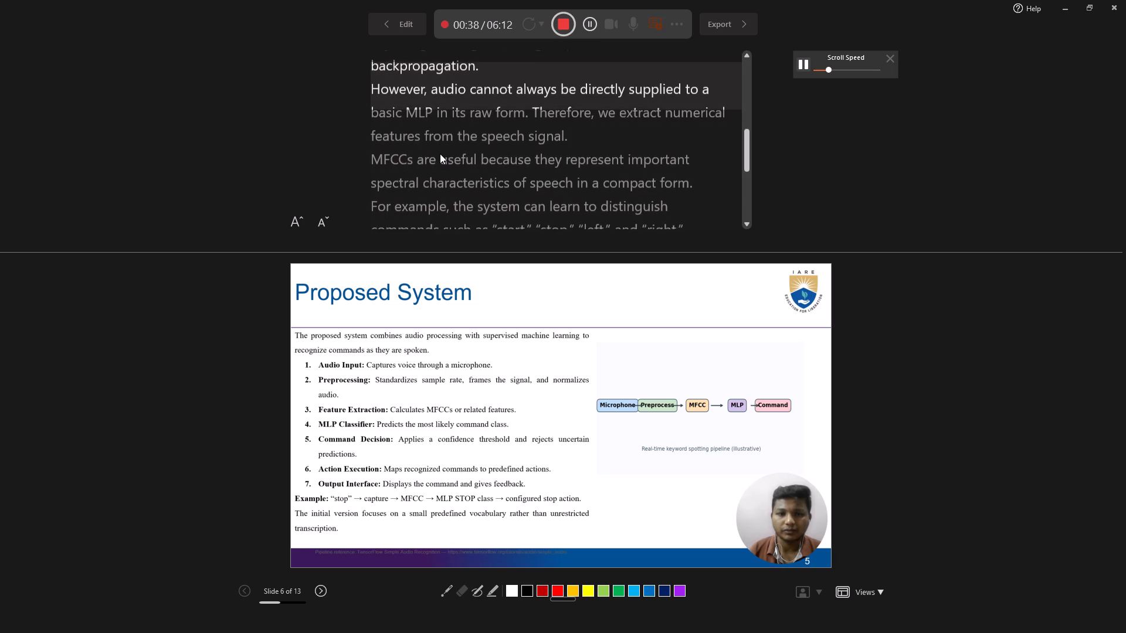
{"action": "scroll", "coordinate": [440, 154], "scroll_direction": "up", "scroll_amount": 1}
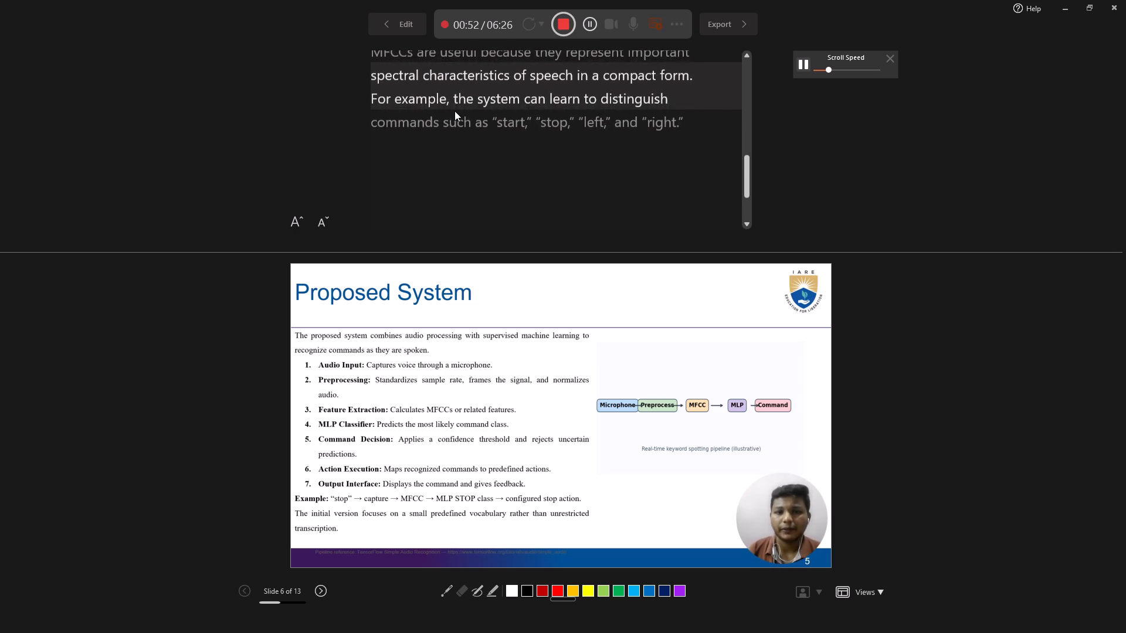
{"action": "scroll", "coordinate": [455, 111], "scroll_direction": "up", "scroll_amount": 1}
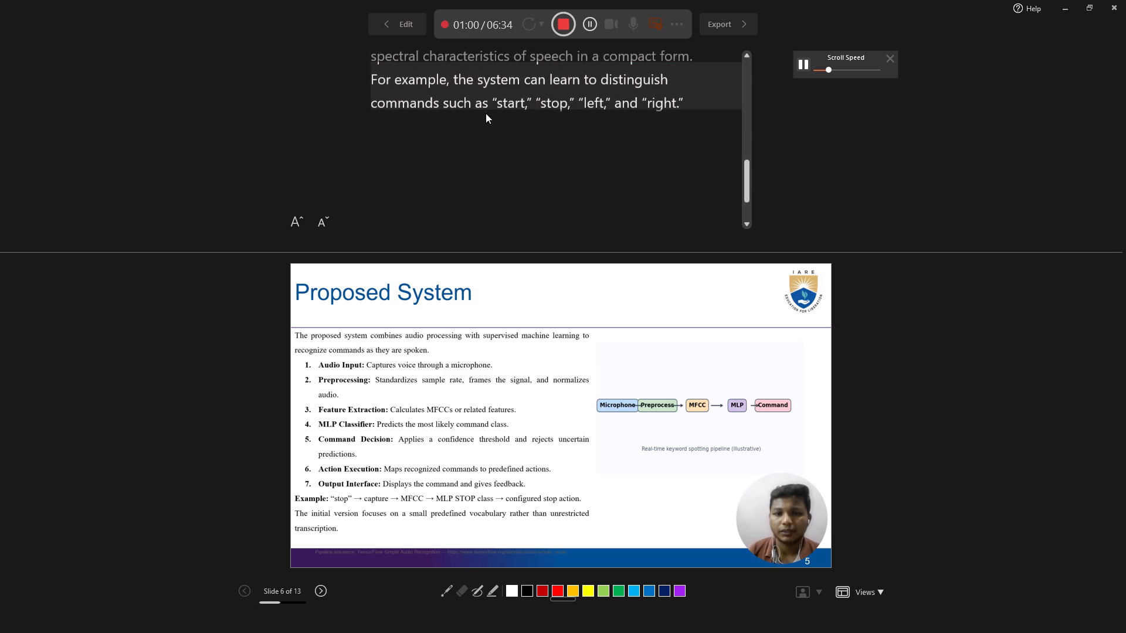
{"action": "key", "text": "Down"}
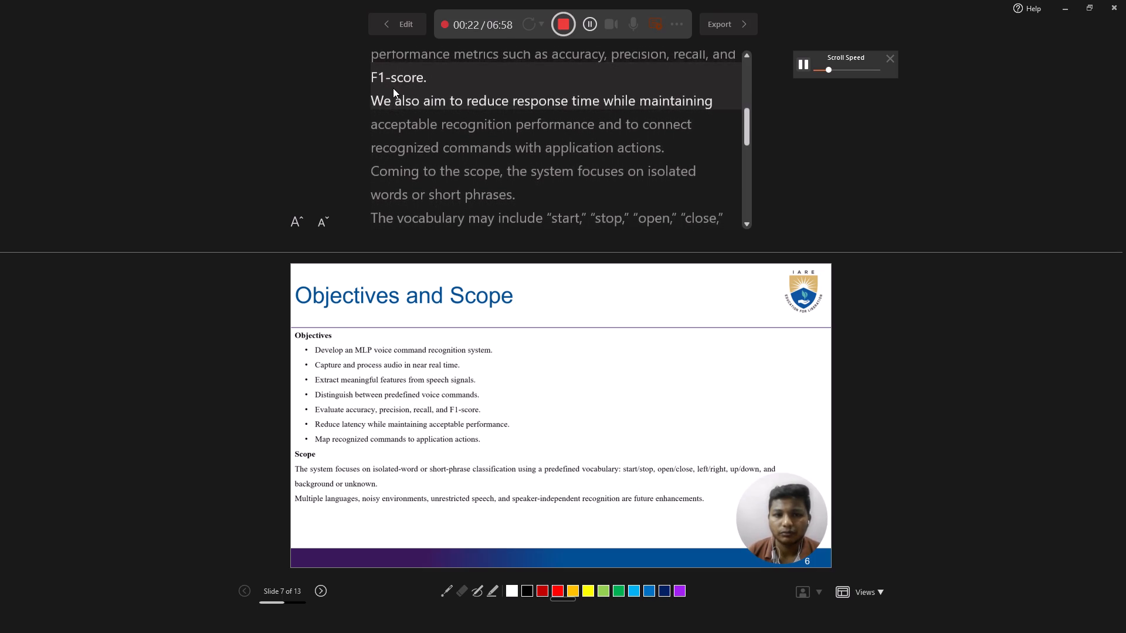
Record slide 7's narration from reducing response time through future enhancements, keeping the teleprompter at the spoken lines, and advance to slide 8, System Architecture.
{"action": "scroll", "coordinate": [391, 109], "scroll_direction": "up", "scroll_amount": 1}
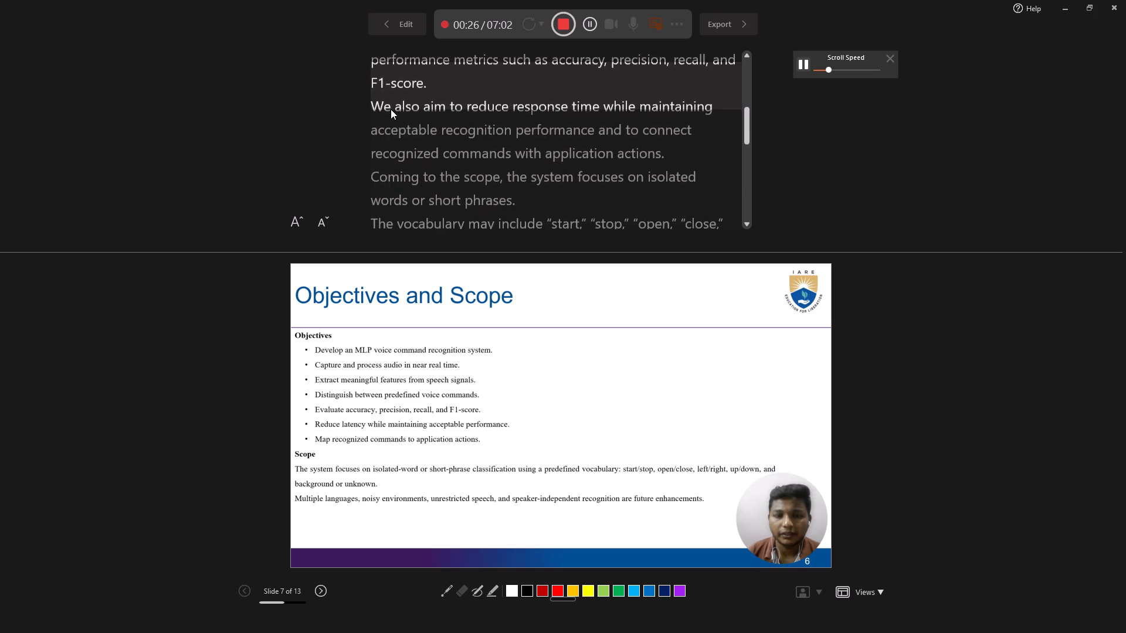
{"action": "left_click", "coordinate": [440, 147]}
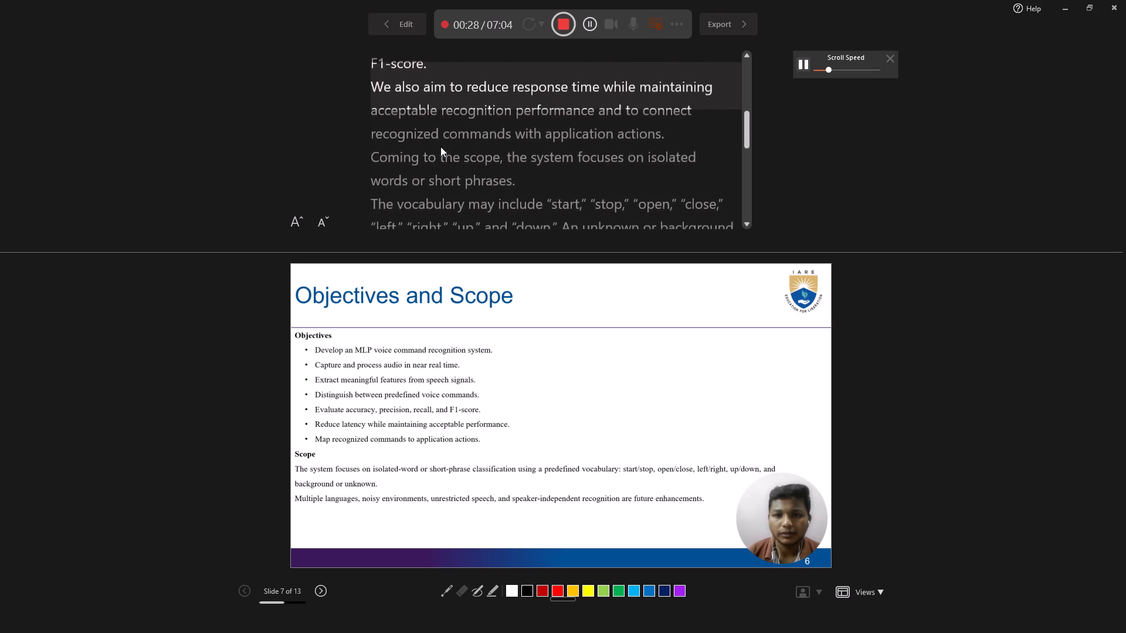
{"action": "left_click_drag", "start_coordinate": [440, 147], "coordinate": [450, 165]}
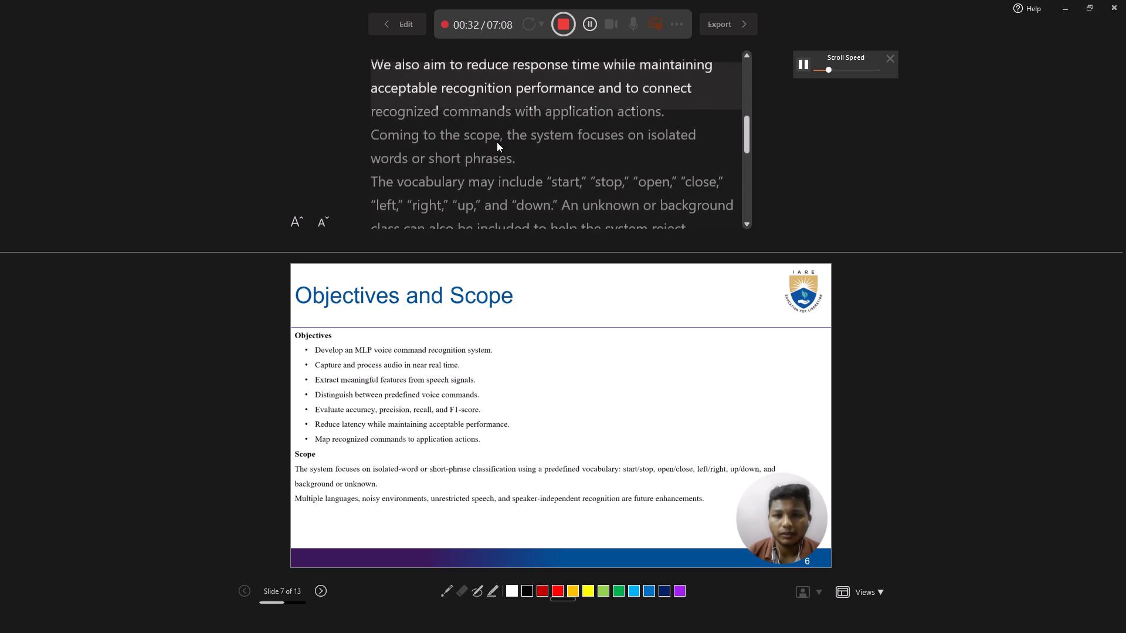
{"action": "scroll", "coordinate": [453, 155], "scroll_direction": "down", "scroll_amount": 1}
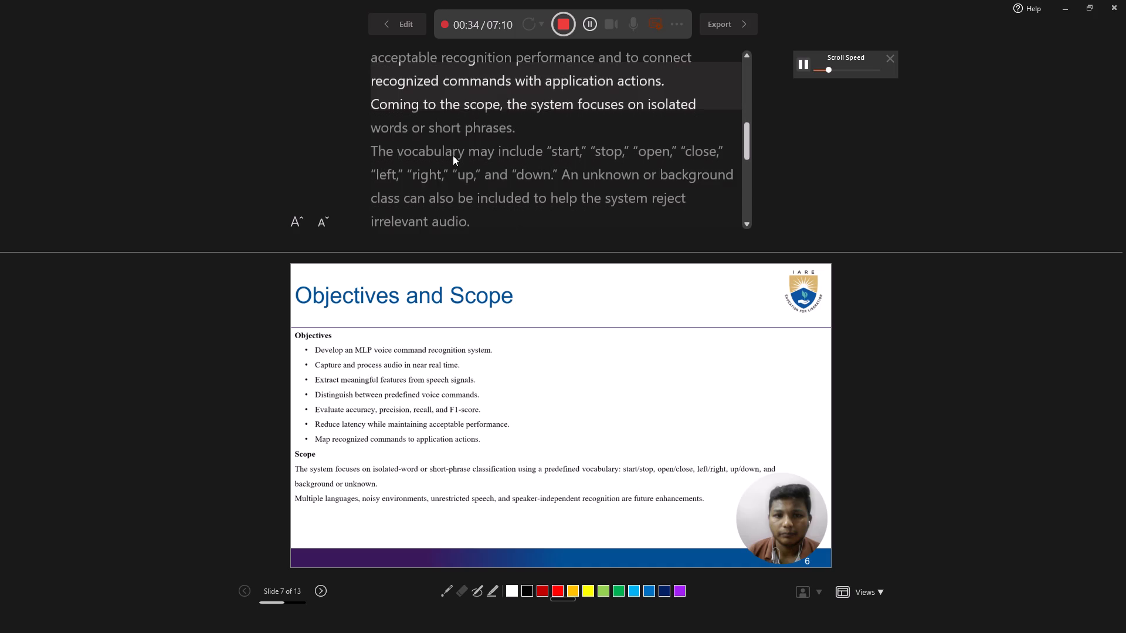
{"action": "scroll", "coordinate": [530, 107], "scroll_direction": "up", "scroll_amount": 1}
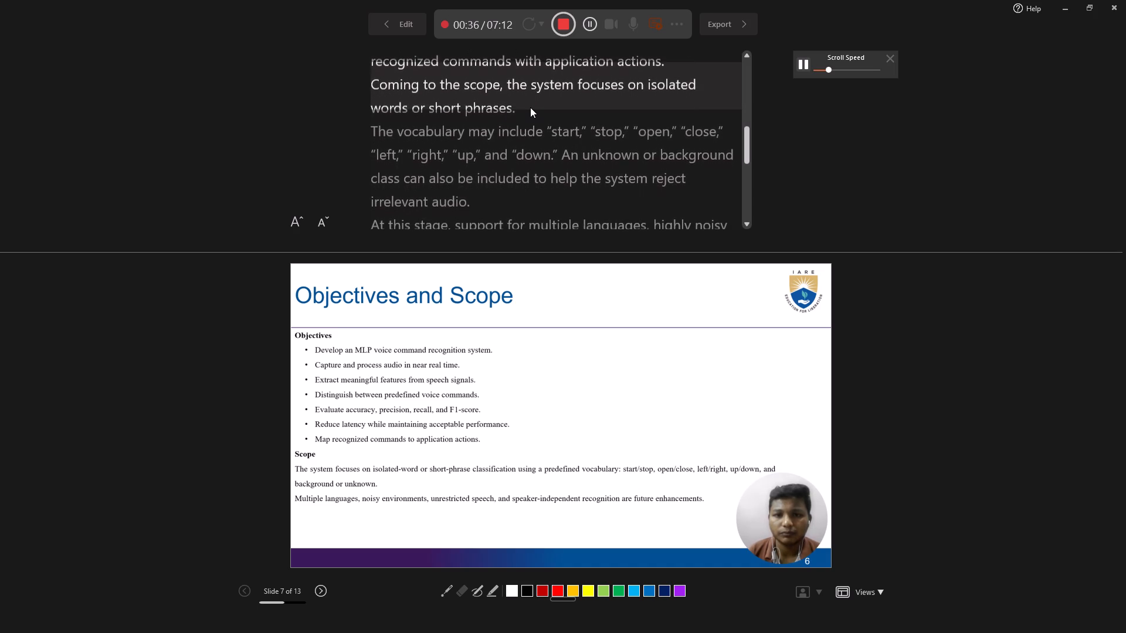
{"action": "scroll", "coordinate": [441, 121], "scroll_direction": "up", "scroll_amount": 1}
{"action": "scroll", "coordinate": [441, 116], "scroll_direction": "down", "scroll_amount": 1}
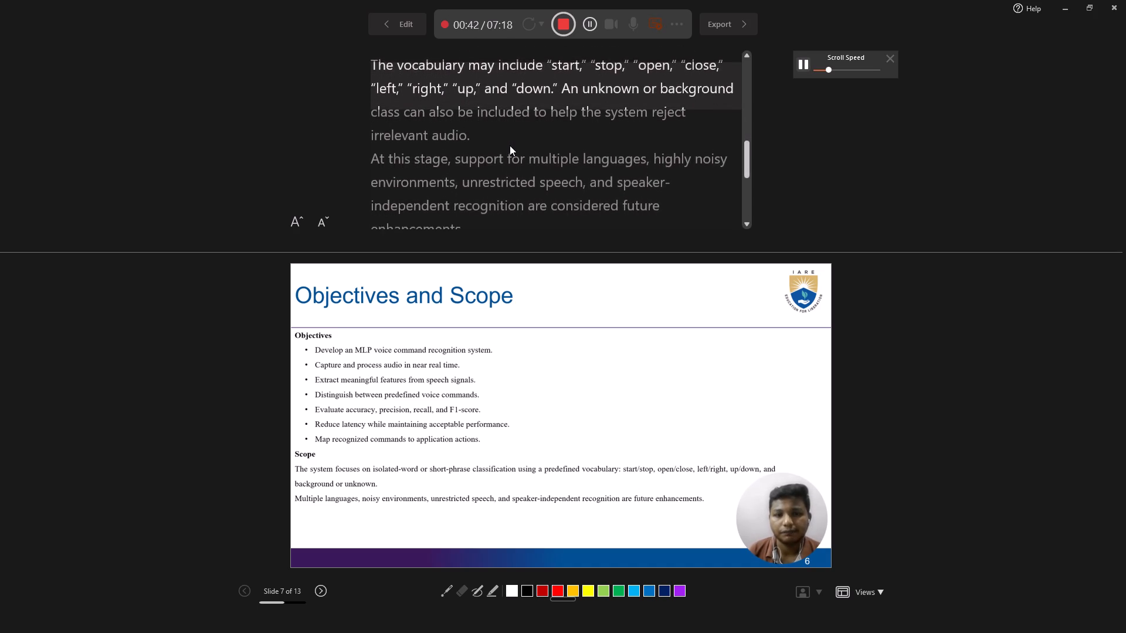
{"action": "scroll", "coordinate": [510, 145], "scroll_direction": "up", "scroll_amount": 1}
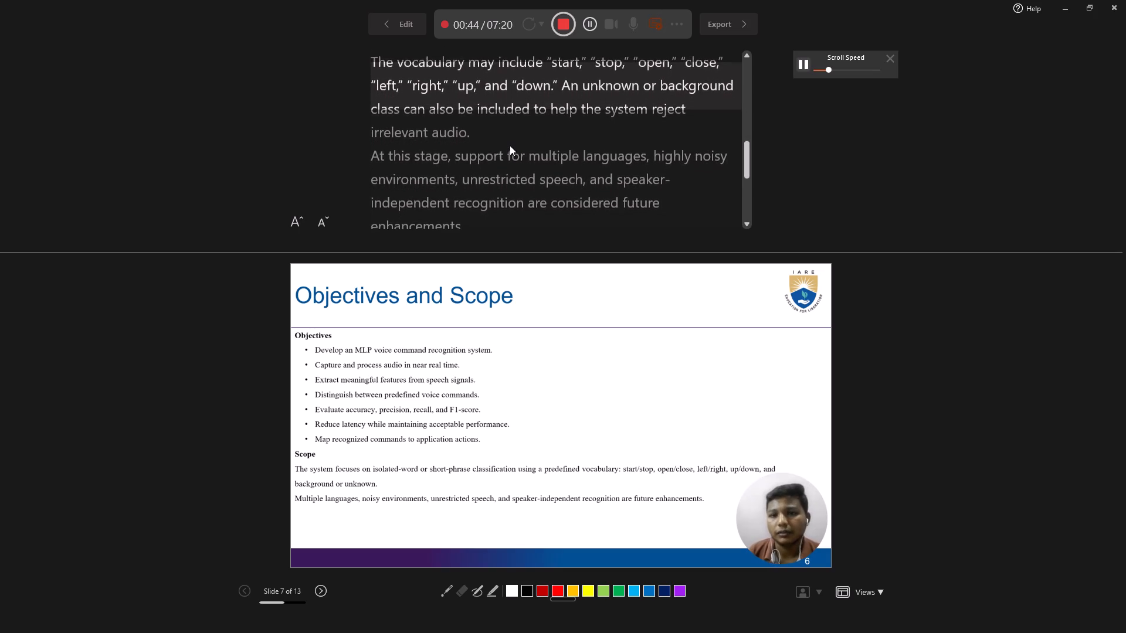
{"action": "scroll", "coordinate": [510, 145], "scroll_direction": "up", "scroll_amount": 1}
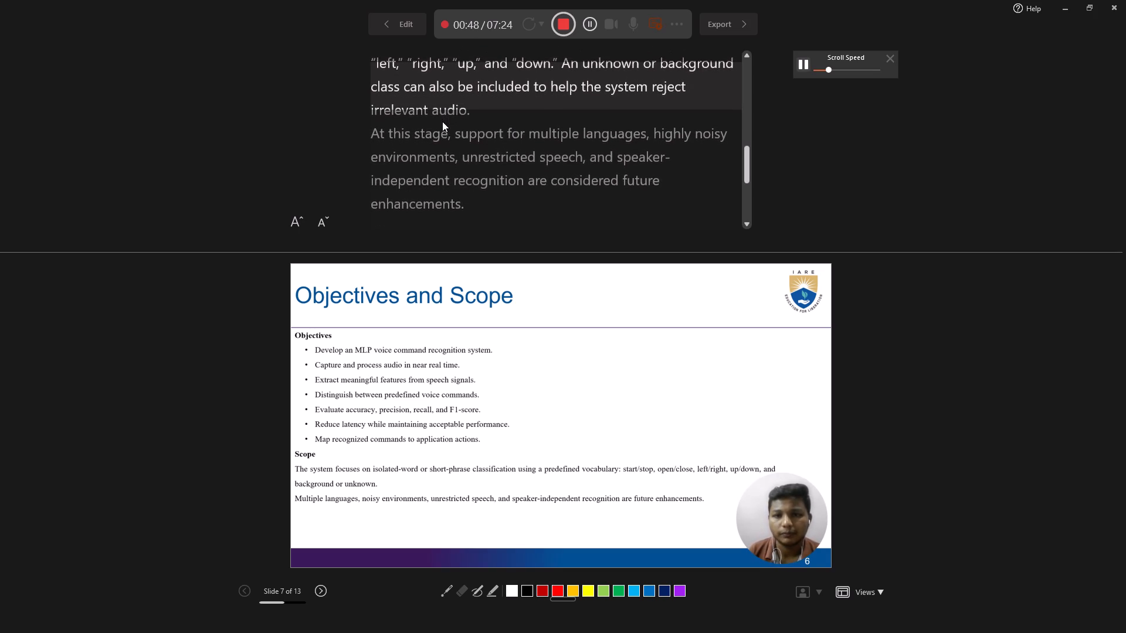
{"action": "scroll", "coordinate": [434, 124], "scroll_direction": "down", "scroll_amount": 1}
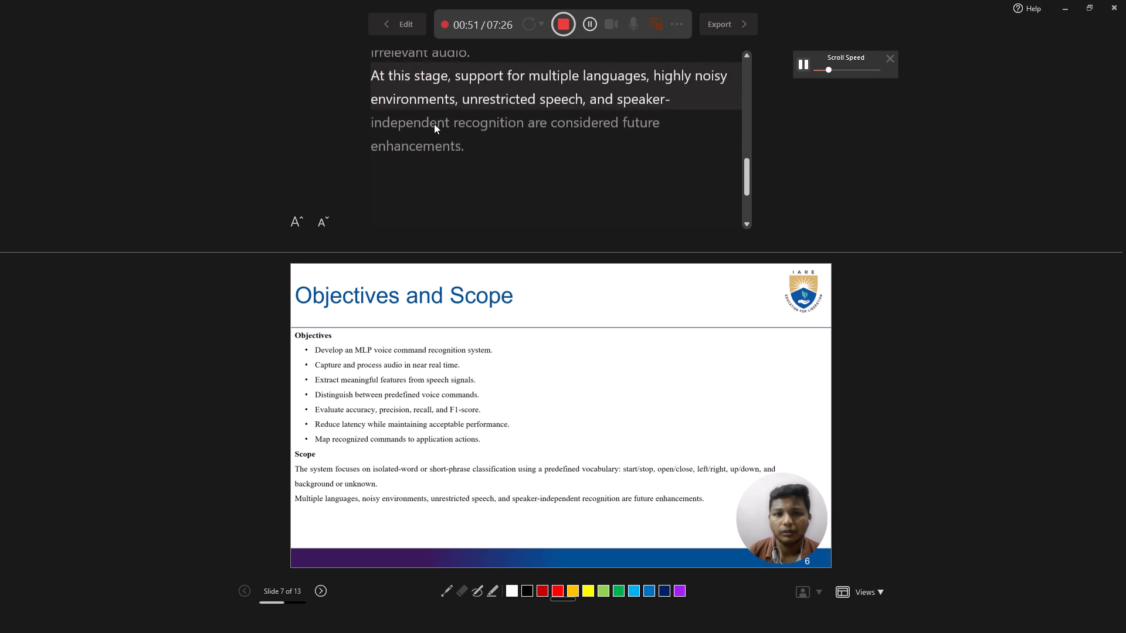
{"action": "scroll", "coordinate": [434, 124], "scroll_direction": "up", "scroll_amount": 1}
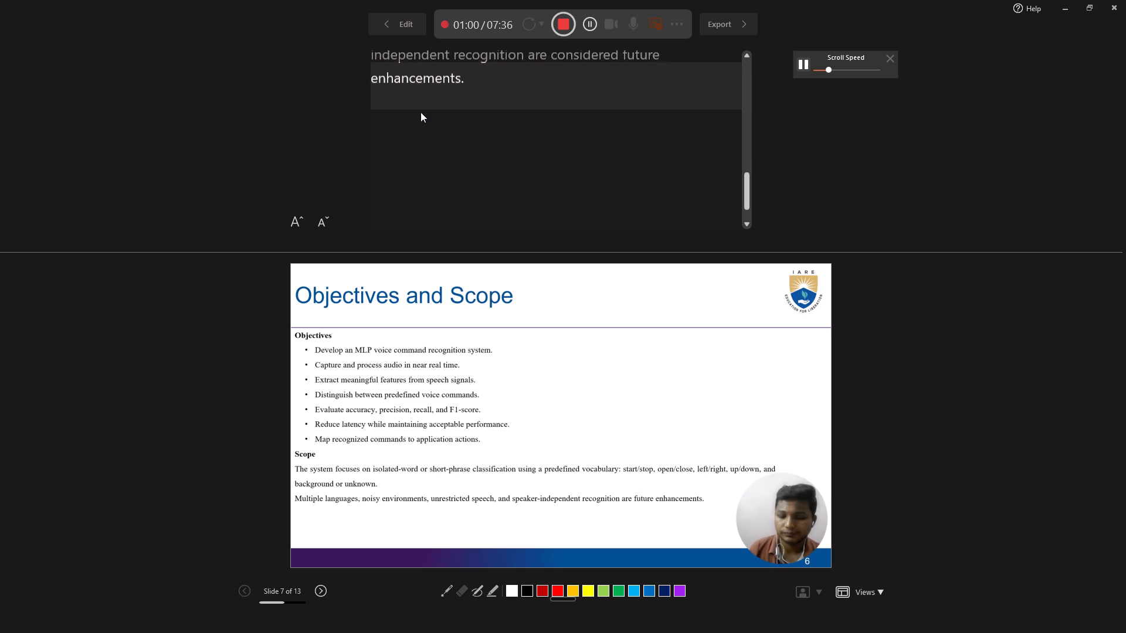
{"action": "key", "text": "Down"}
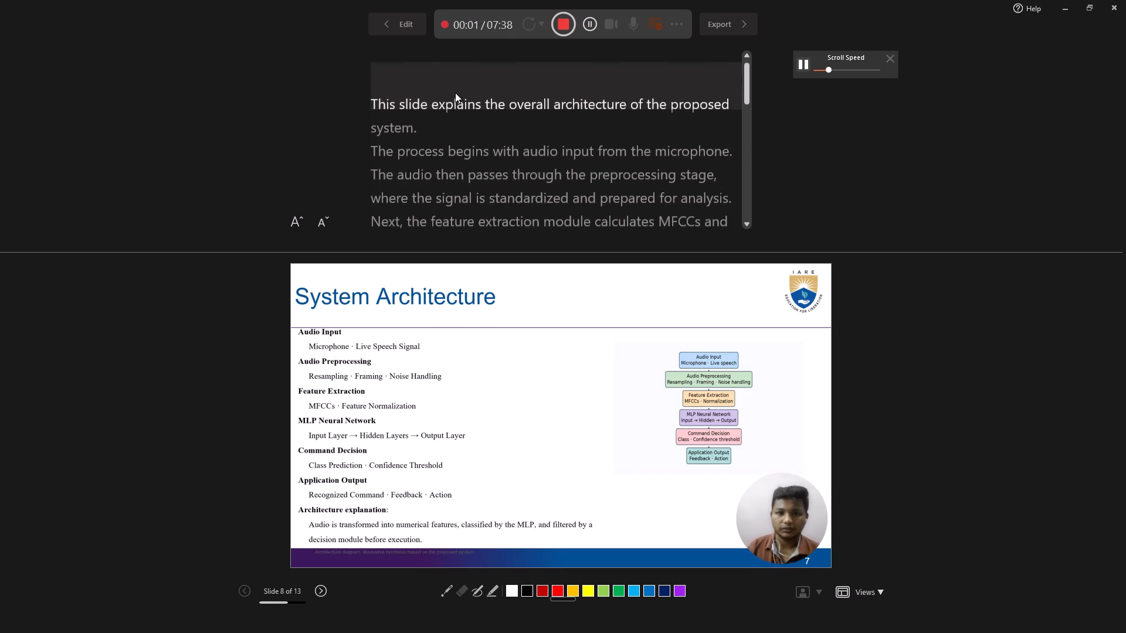
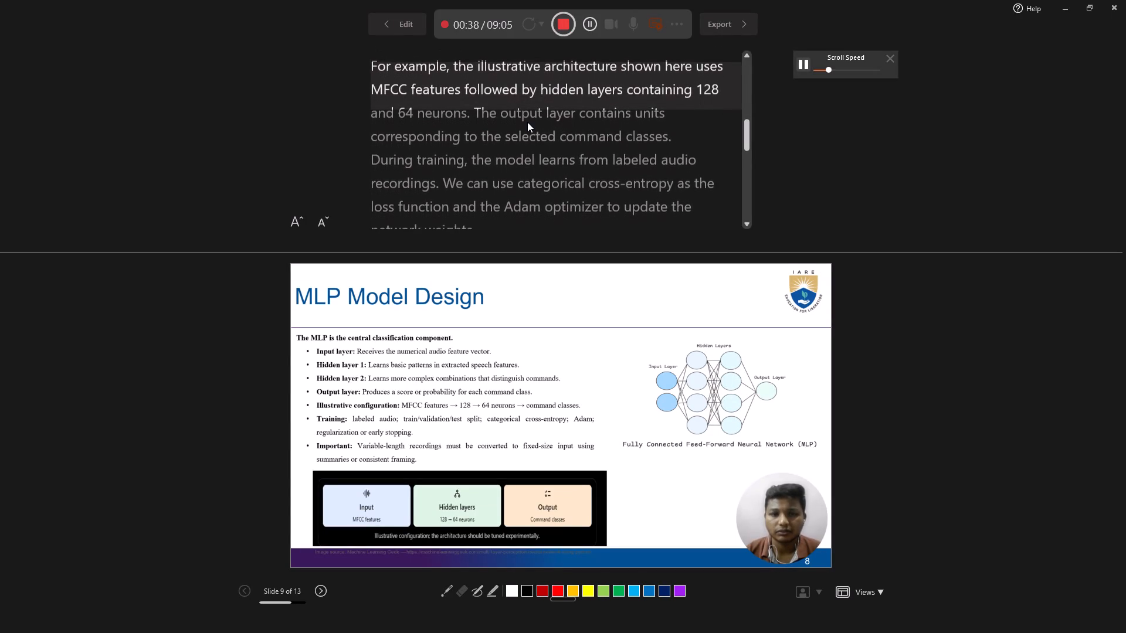
Record slide 9's narration from the 128- and 64-neuron hidden layers through "experimentation," keeping the teleprompter in pace, and advance to slide 10, Methodology / System Implementation.
{"action": "scroll", "coordinate": [528, 123], "scroll_direction": "up", "scroll_amount": 1}
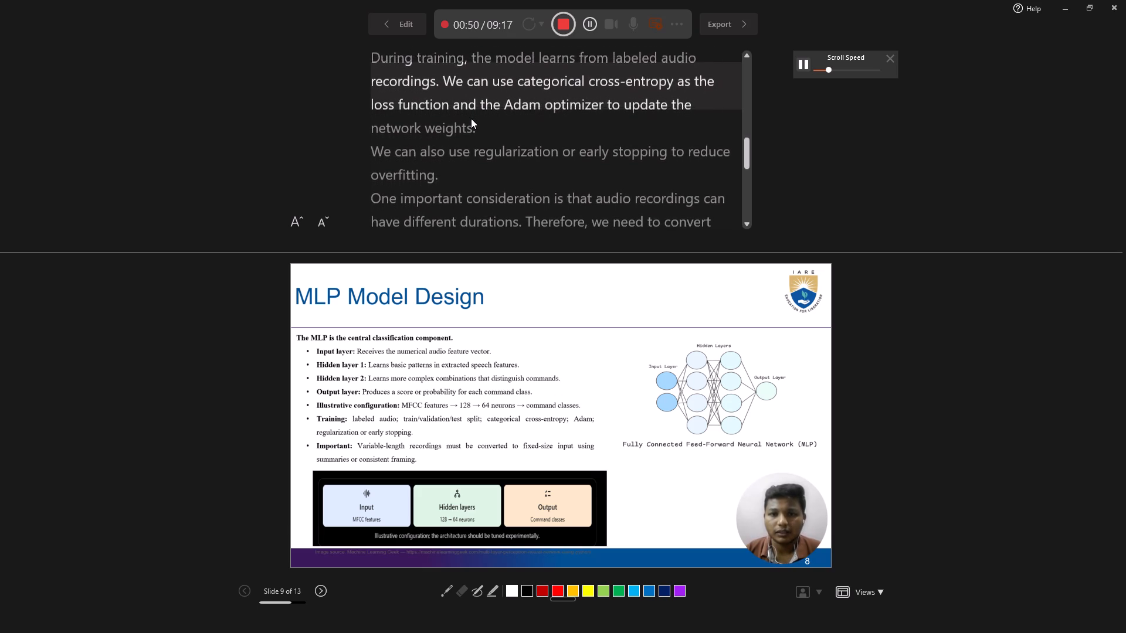
{"action": "scroll", "coordinate": [438, 115], "scroll_direction": "up", "scroll_amount": 1}
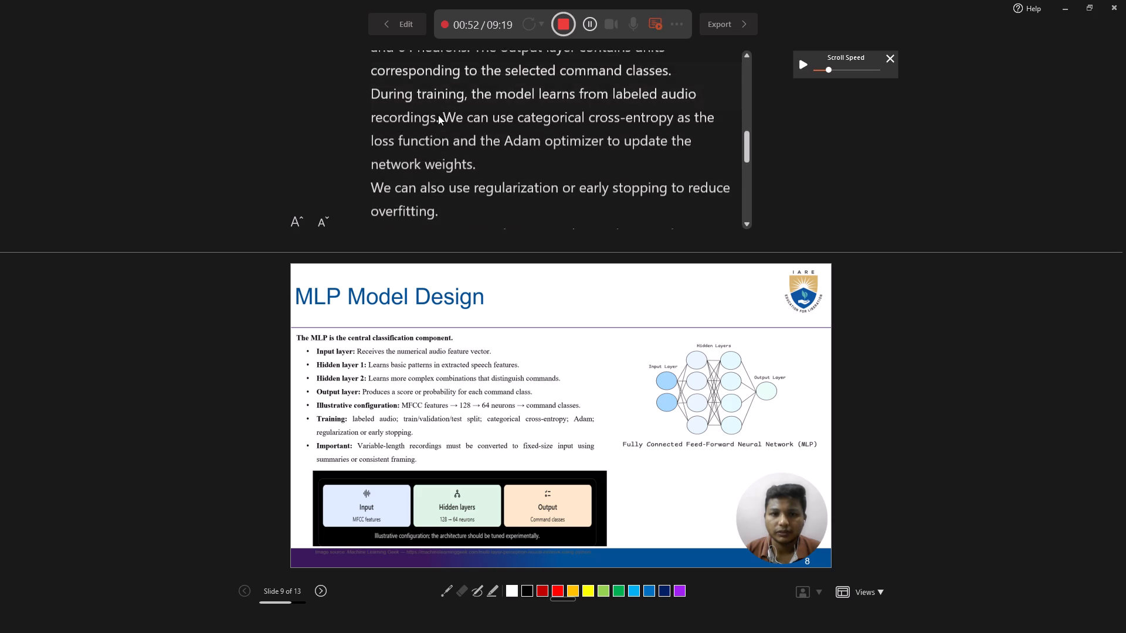
{"action": "scroll", "coordinate": [493, 154], "scroll_direction": "down", "scroll_amount": 1}
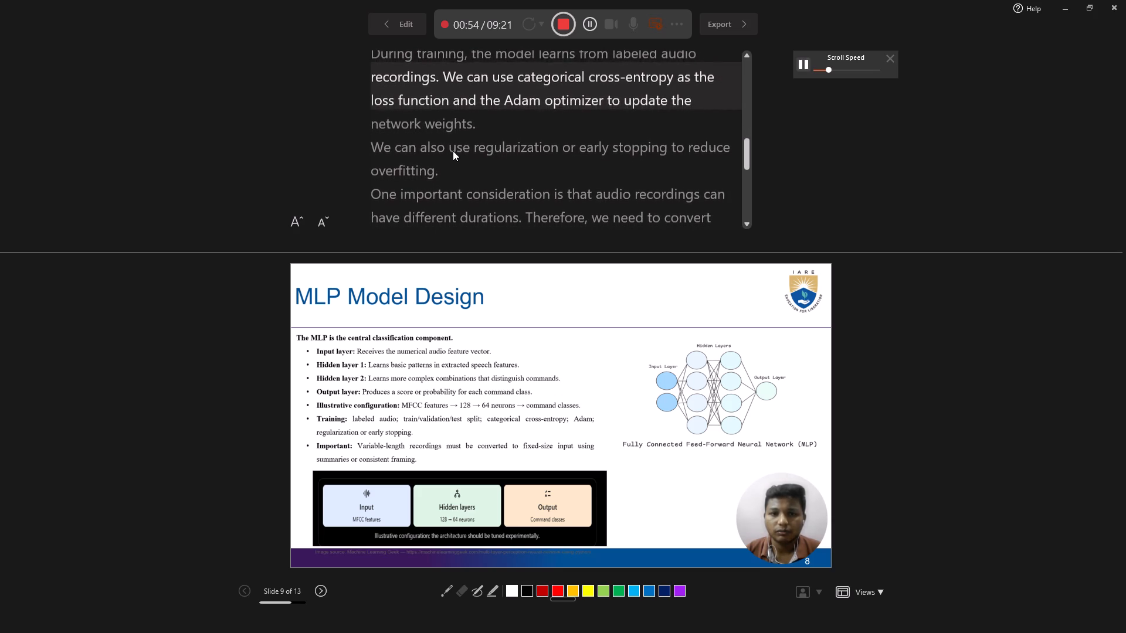
{"action": "scroll", "coordinate": [452, 149], "scroll_direction": "down", "scroll_amount": 1}
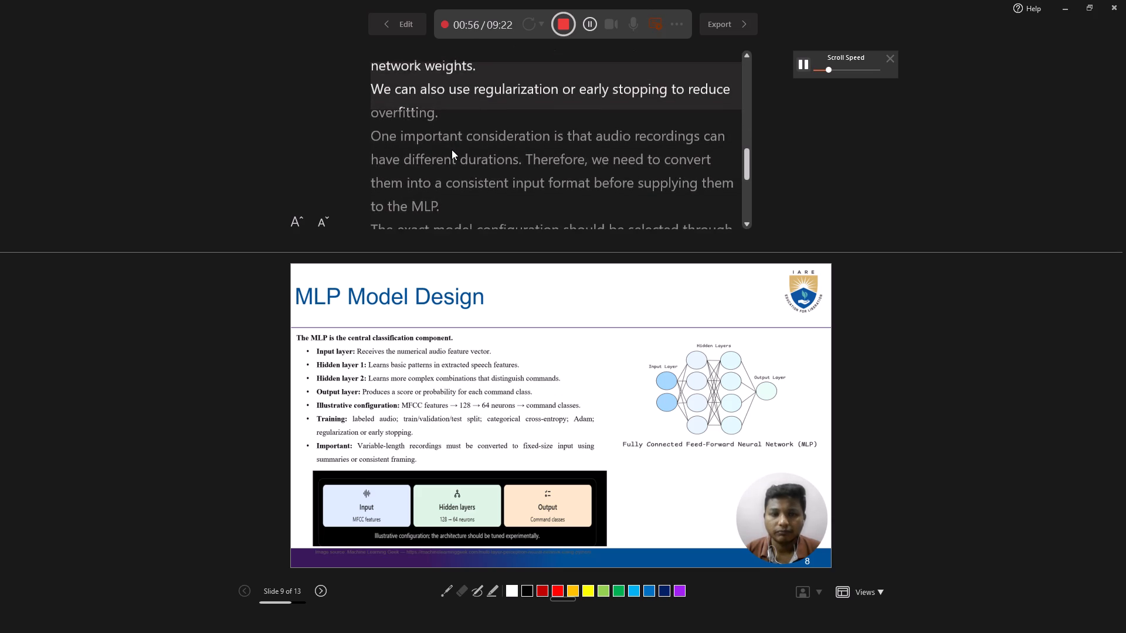
{"action": "scroll", "coordinate": [452, 149], "scroll_direction": "up", "scroll_amount": 1}
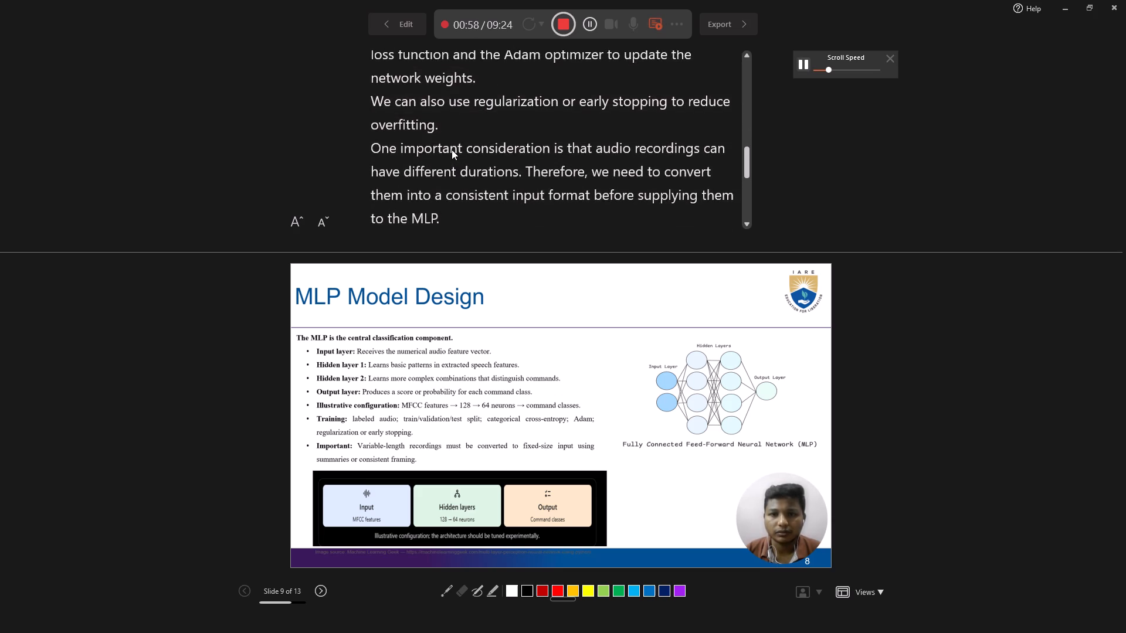
{"action": "scroll", "coordinate": [452, 149], "scroll_direction": "down", "scroll_amount": 1}
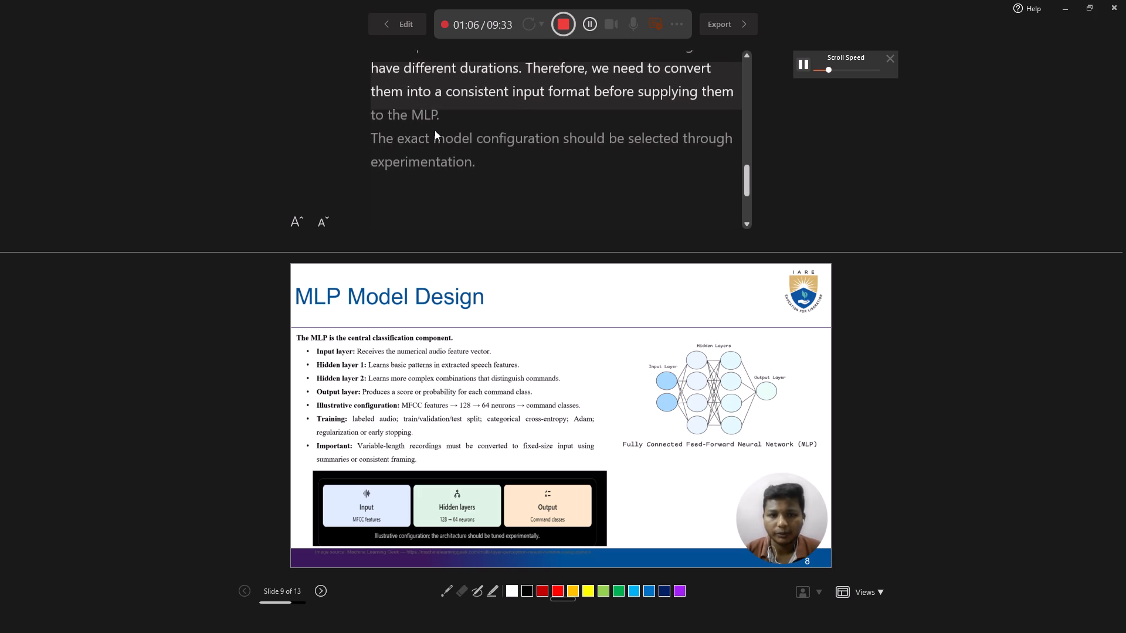
{"action": "scroll", "coordinate": [435, 130], "scroll_direction": "up", "scroll_amount": 1}
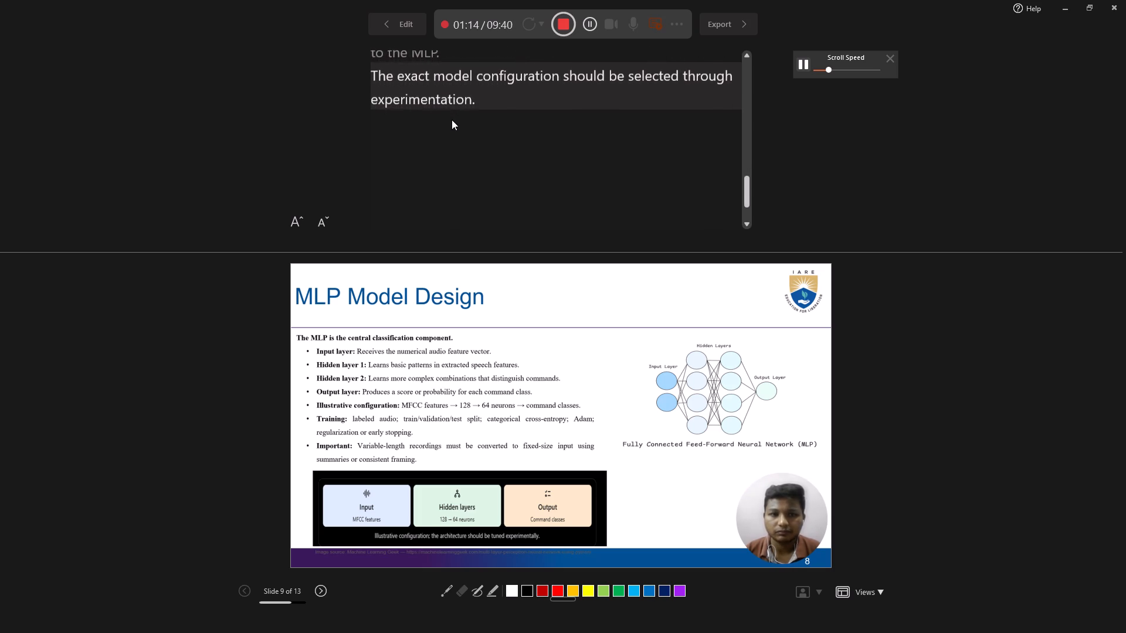
{"action": "key", "text": "Down"}
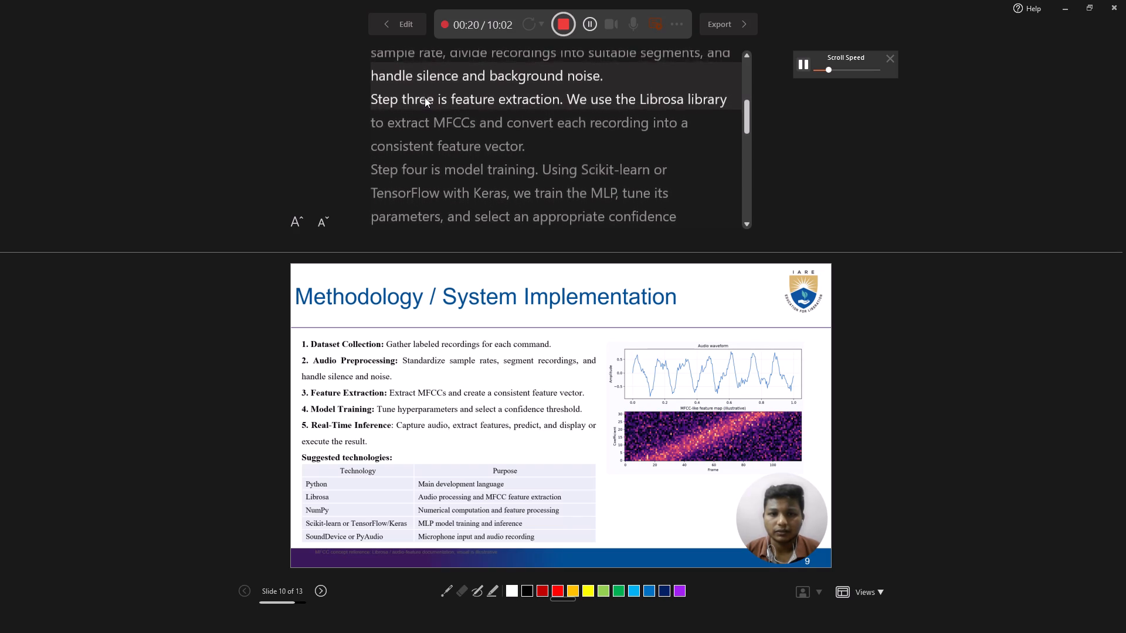
Record slide 10's narration from step three, feature extraction, through "the proposed system," keeping the teleprompter in pace, and advance to slide 11, Results and Discussions.
{"action": "scroll", "coordinate": [441, 140], "scroll_direction": "up", "scroll_amount": 1}
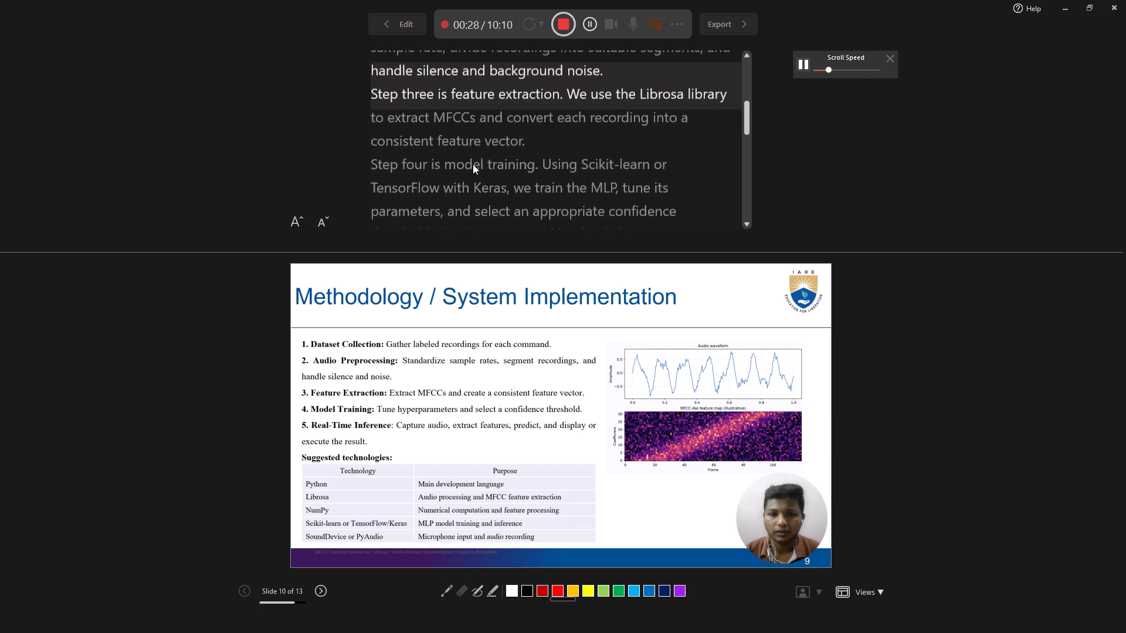
{"action": "scroll", "coordinate": [473, 164], "scroll_direction": "down", "scroll_amount": 1}
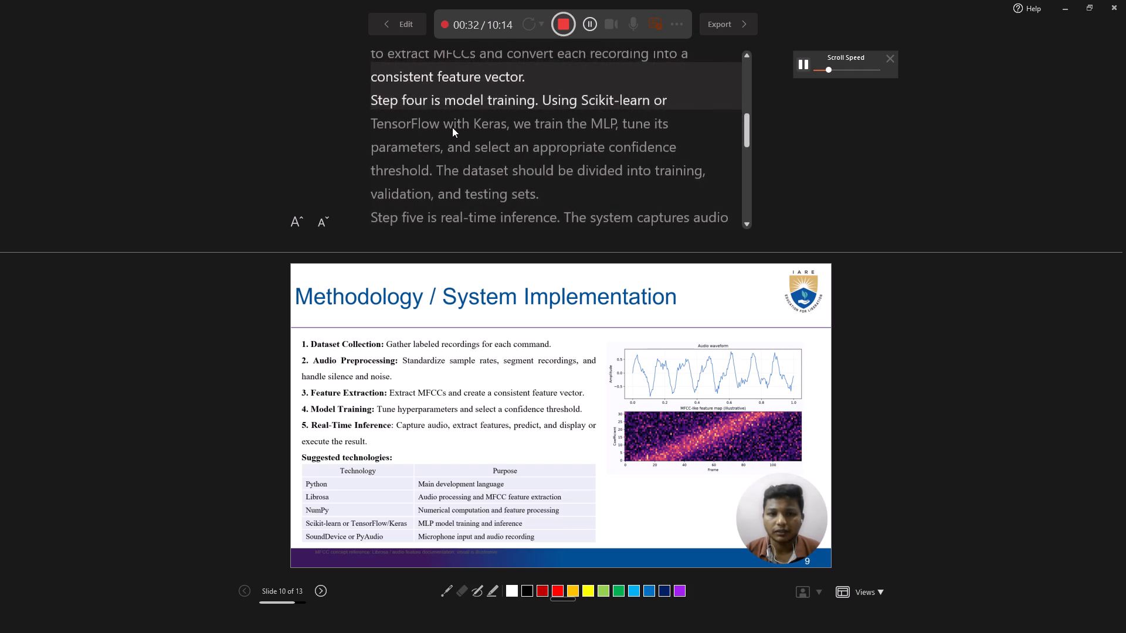
{"action": "scroll", "coordinate": [452, 127], "scroll_direction": "up", "scroll_amount": 1}
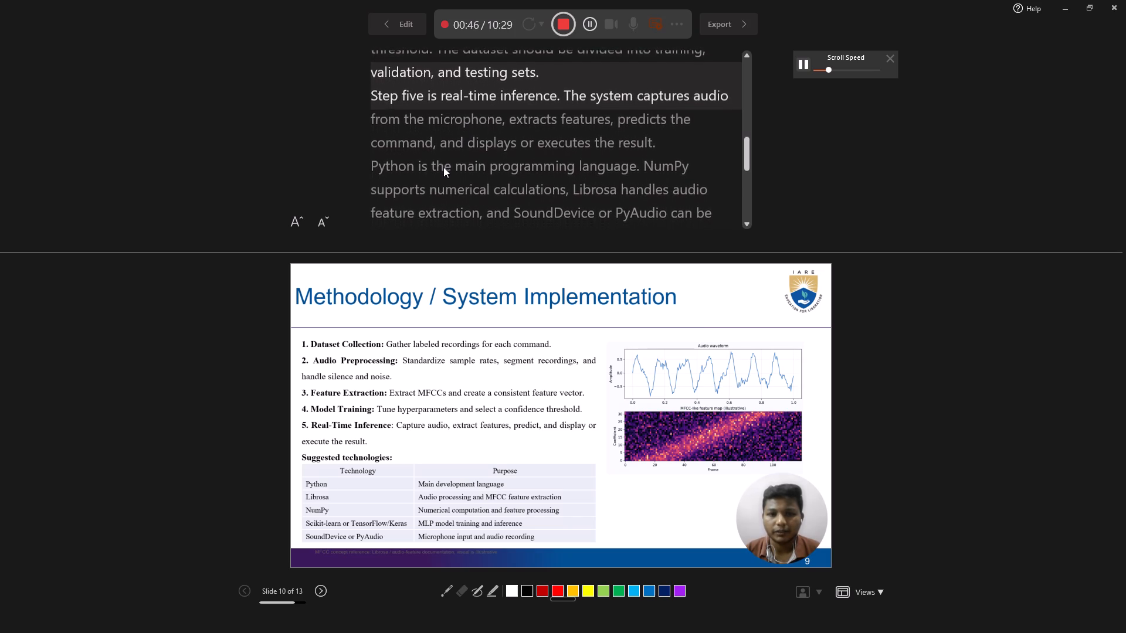
{"action": "left_click", "coordinate": [443, 167]}
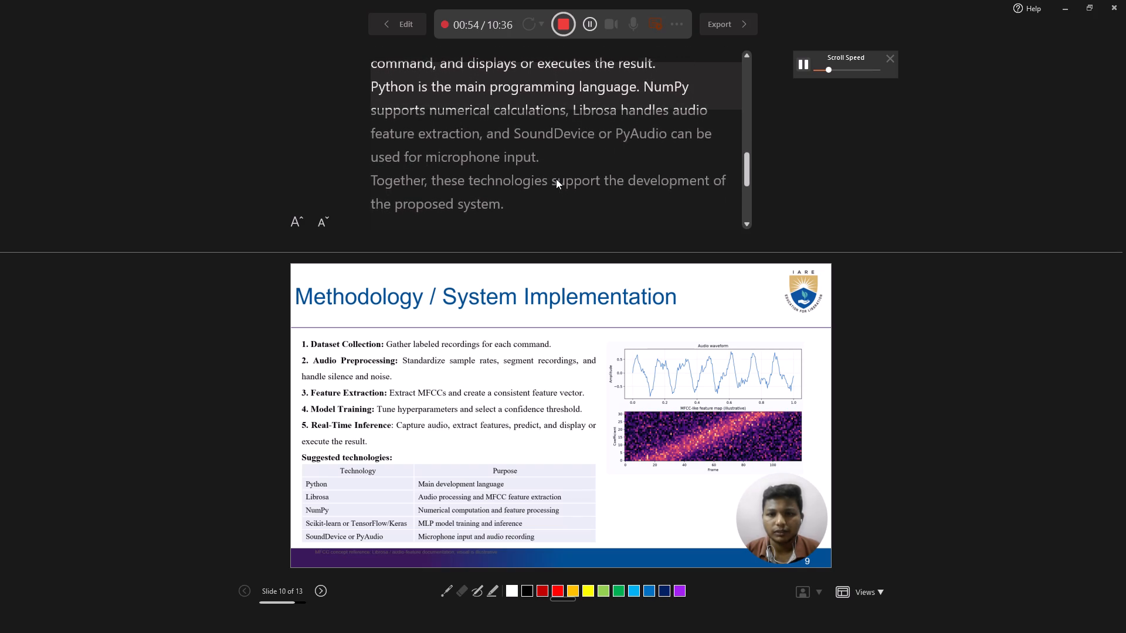
{"action": "scroll", "coordinate": [556, 179], "scroll_direction": "up", "scroll_amount": 1}
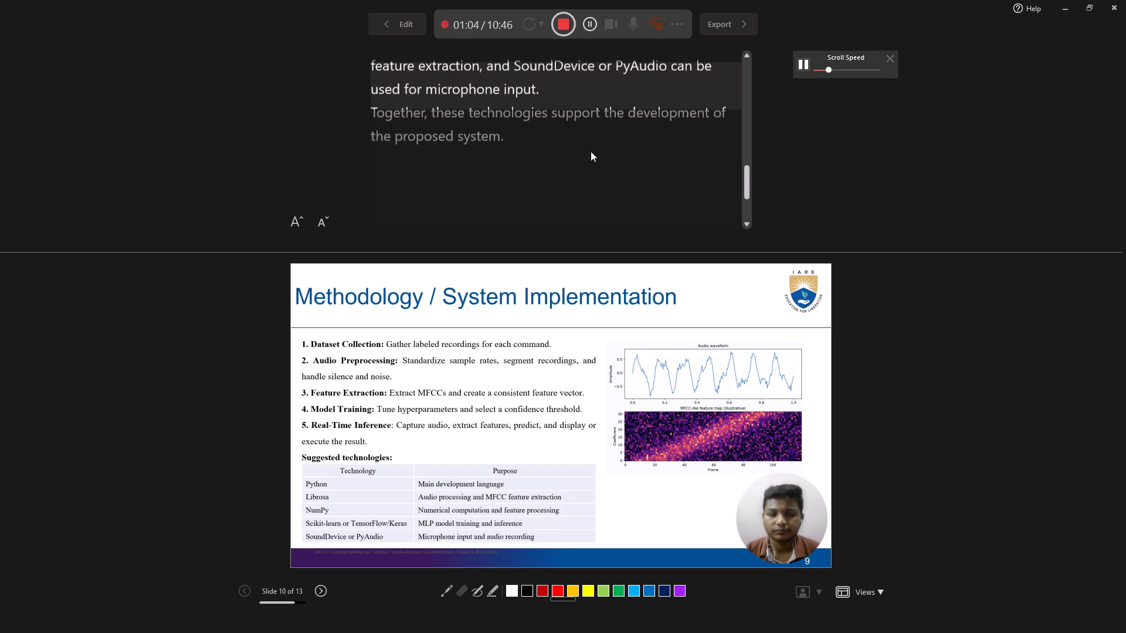
{"action": "key", "text": "Down"}
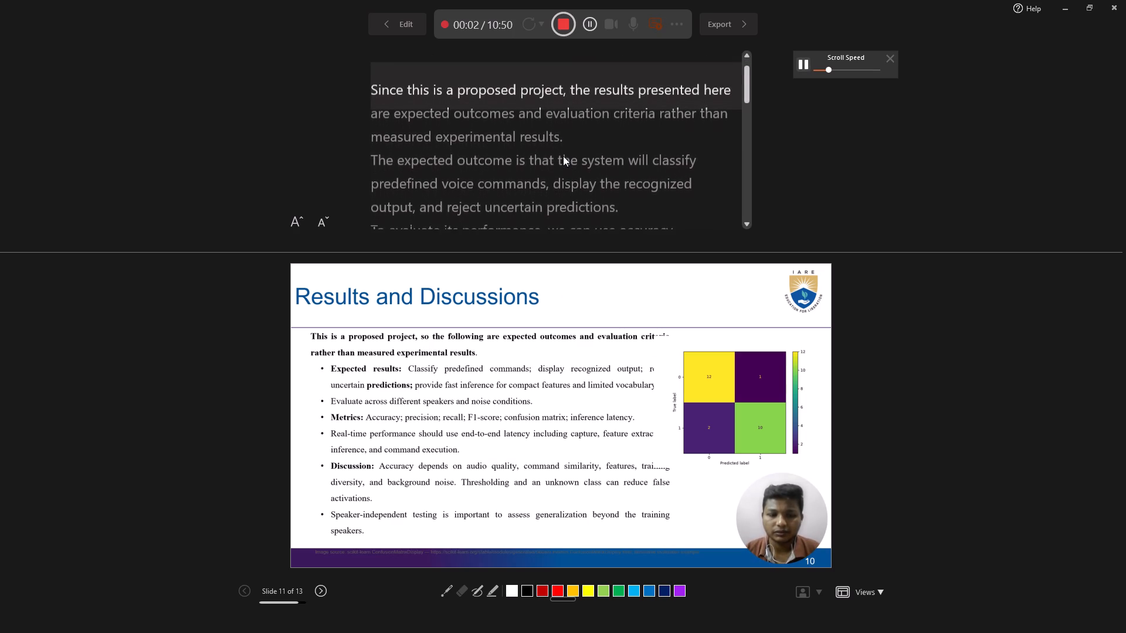
Record slide 11's narration from the expected outcomes through "how similar the commands sound," keeping the teleprompter in pace, and advance to slide 12, Conclusion and Future Scope.
{"action": "scroll", "coordinate": [563, 156], "scroll_direction": "up", "scroll_amount": 1}
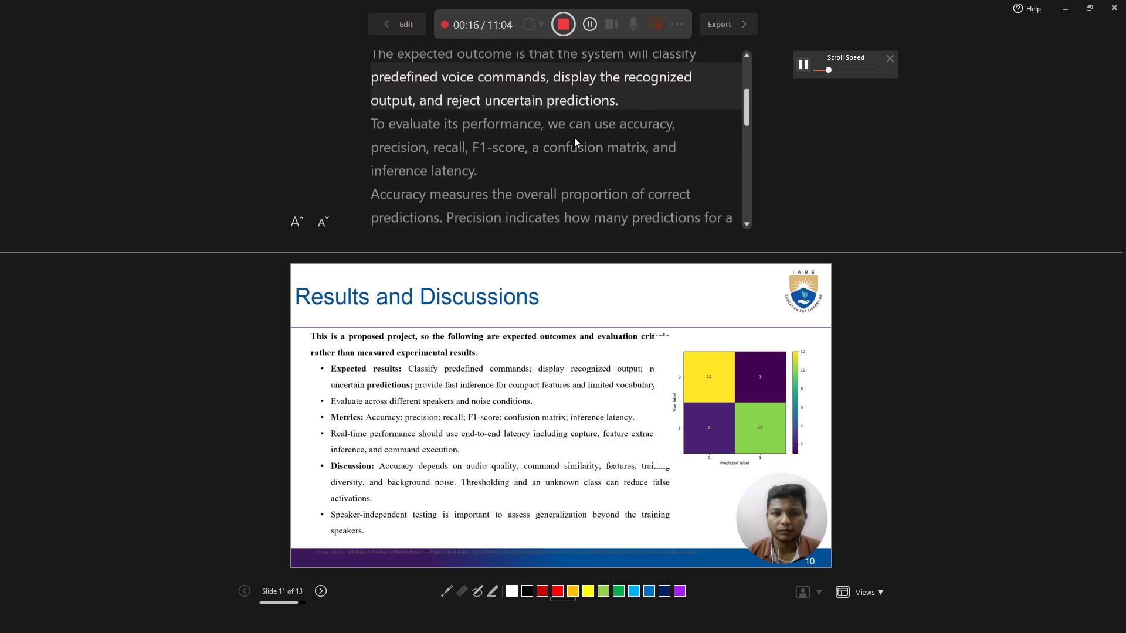
{"action": "scroll", "coordinate": [528, 152], "scroll_direction": "down", "scroll_amount": 1}
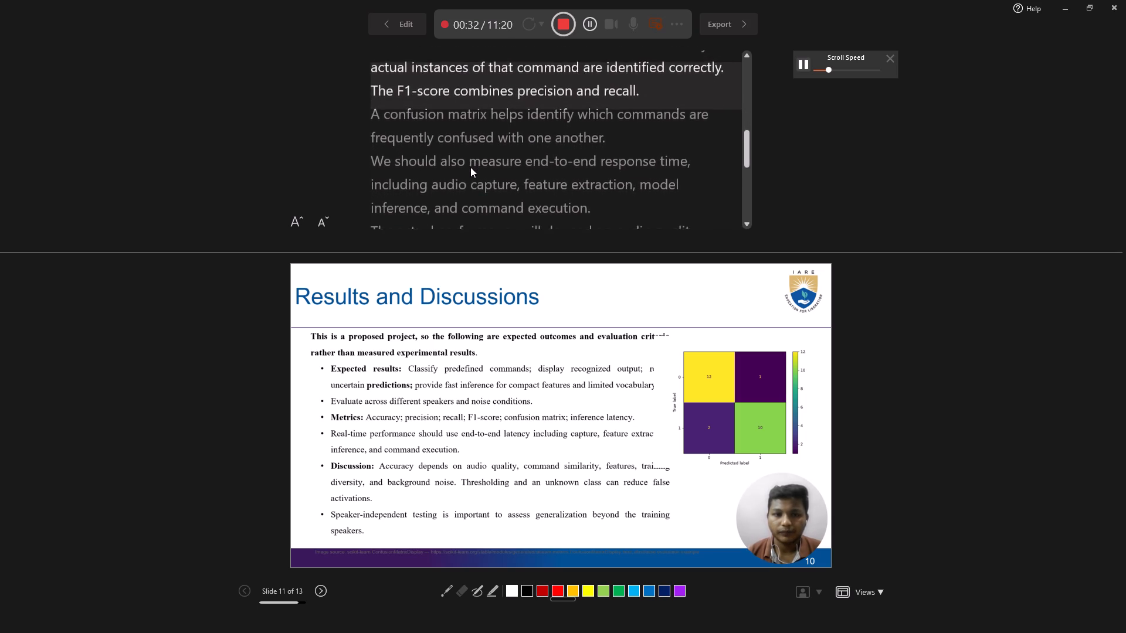
{"action": "scroll", "coordinate": [470, 167], "scroll_direction": "down", "scroll_amount": 1}
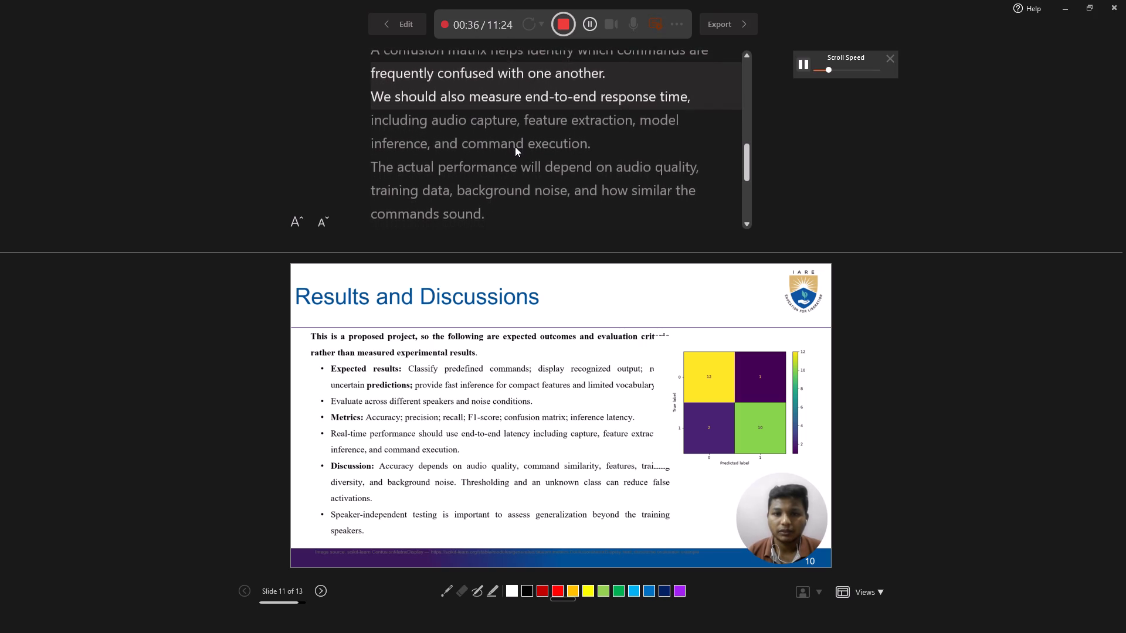
{"action": "scroll", "coordinate": [470, 148], "scroll_direction": "down", "scroll_amount": 1}
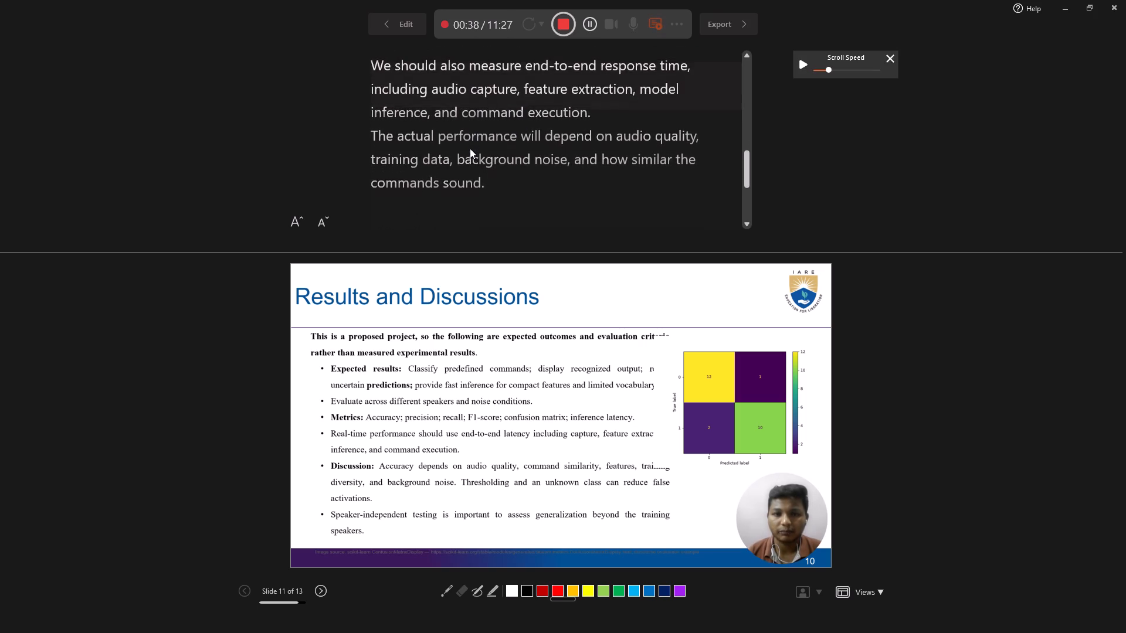
{"action": "scroll", "coordinate": [470, 148], "scroll_direction": "down", "scroll_amount": 1}
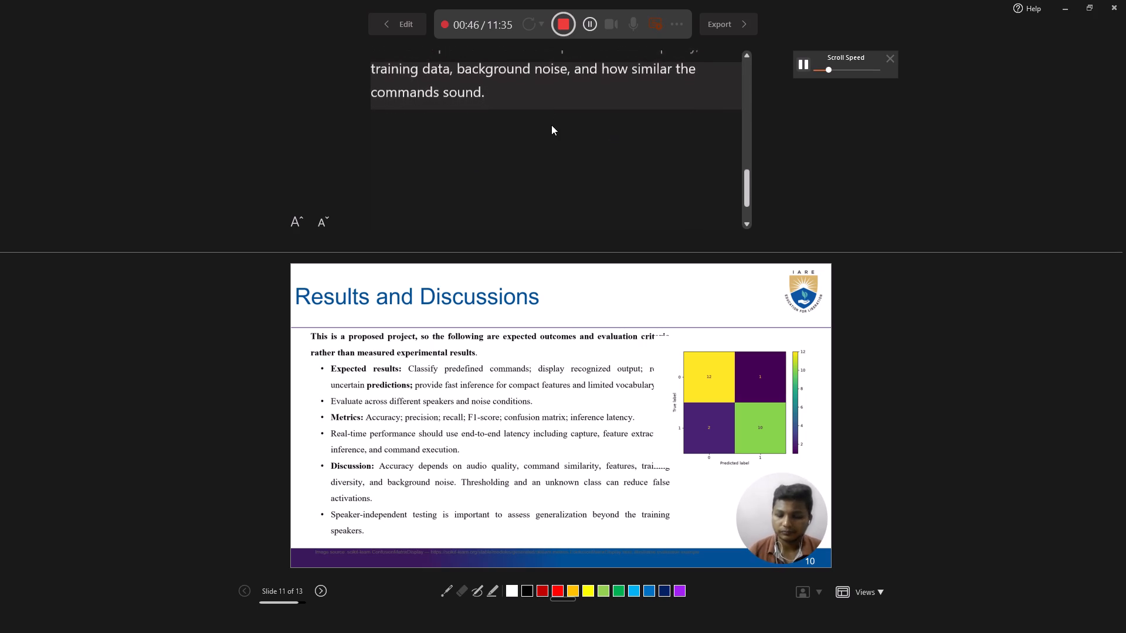
{"action": "key", "text": "Down"}
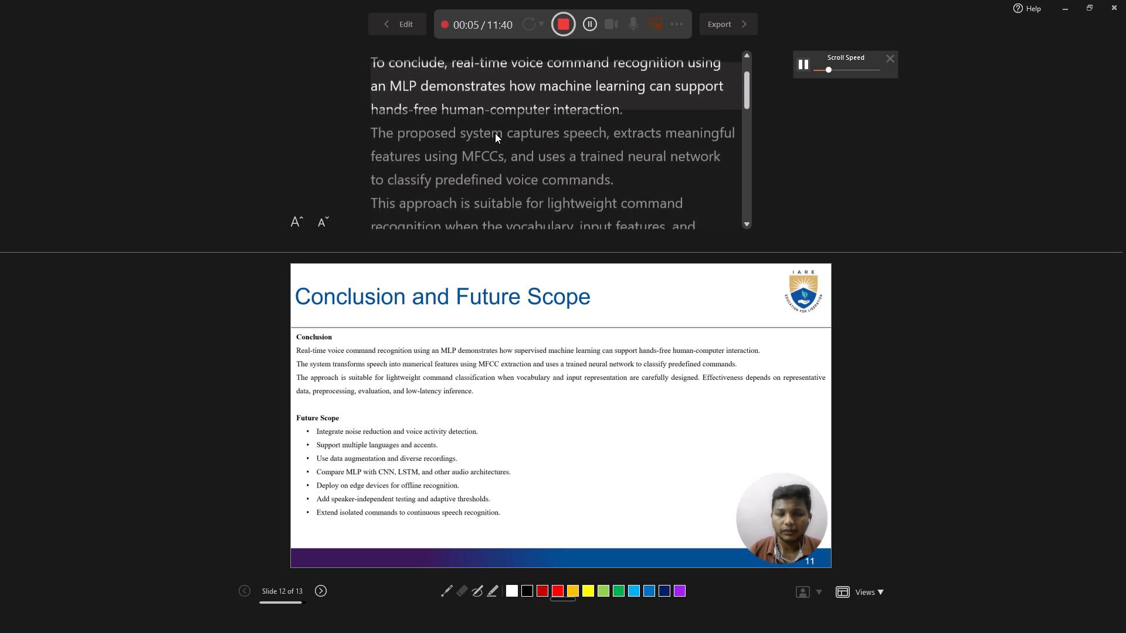
Record slide 12's narration from the conclusion through "useful in practical applications," keeping the teleprompter in pace, and advance to slide 13, Thank You.
{"action": "scroll", "coordinate": [495, 133], "scroll_direction": "up", "scroll_amount": 2}
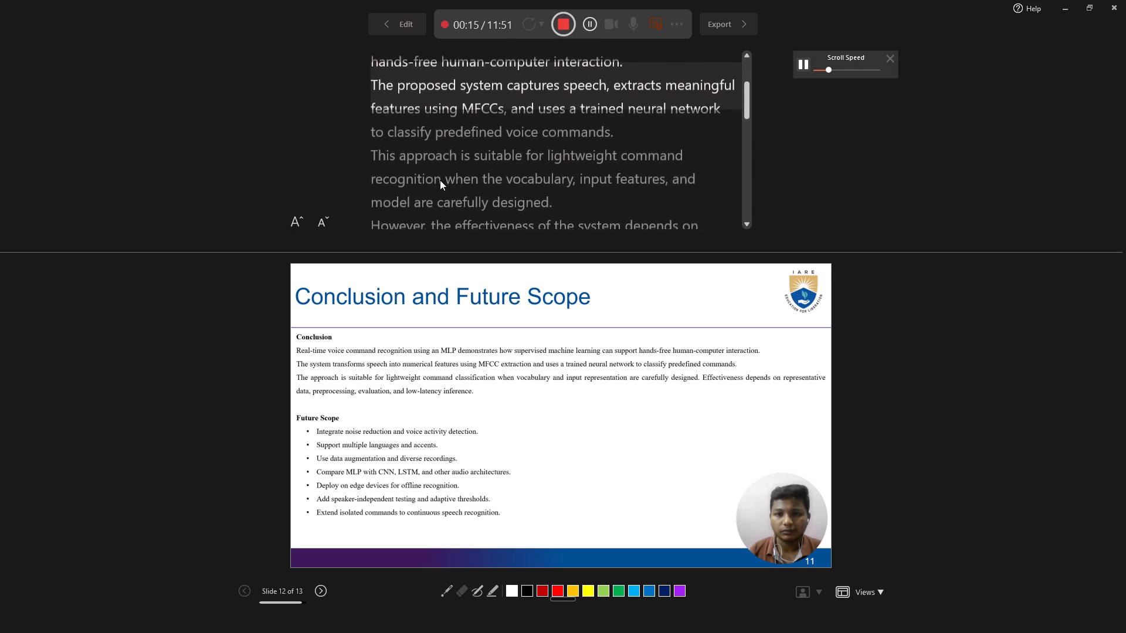
{"action": "scroll", "coordinate": [440, 180], "scroll_direction": "up", "scroll_amount": 1}
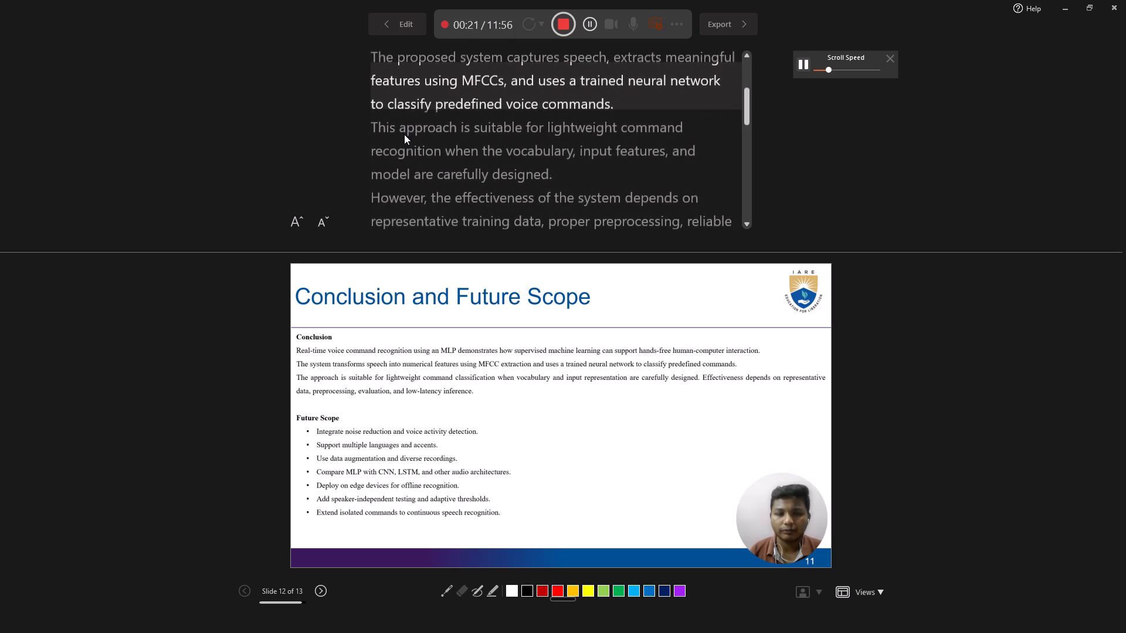
{"action": "scroll", "coordinate": [413, 166], "scroll_direction": "down", "scroll_amount": 1}
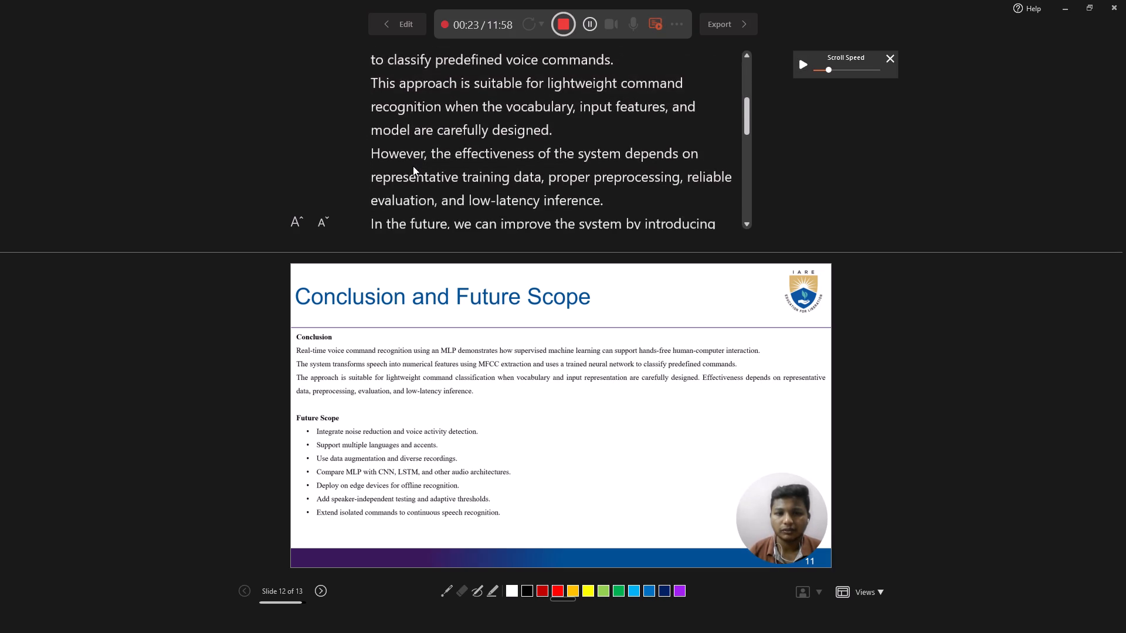
{"action": "scroll", "coordinate": [413, 166], "scroll_direction": "down", "scroll_amount": 2}
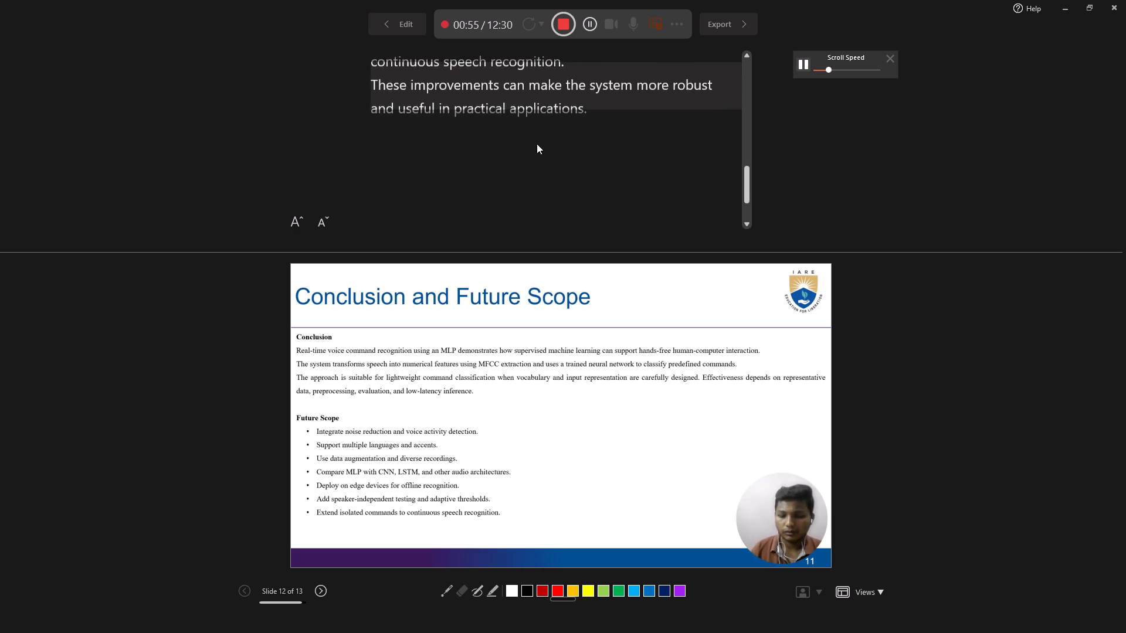
{"action": "key", "text": "Down"}
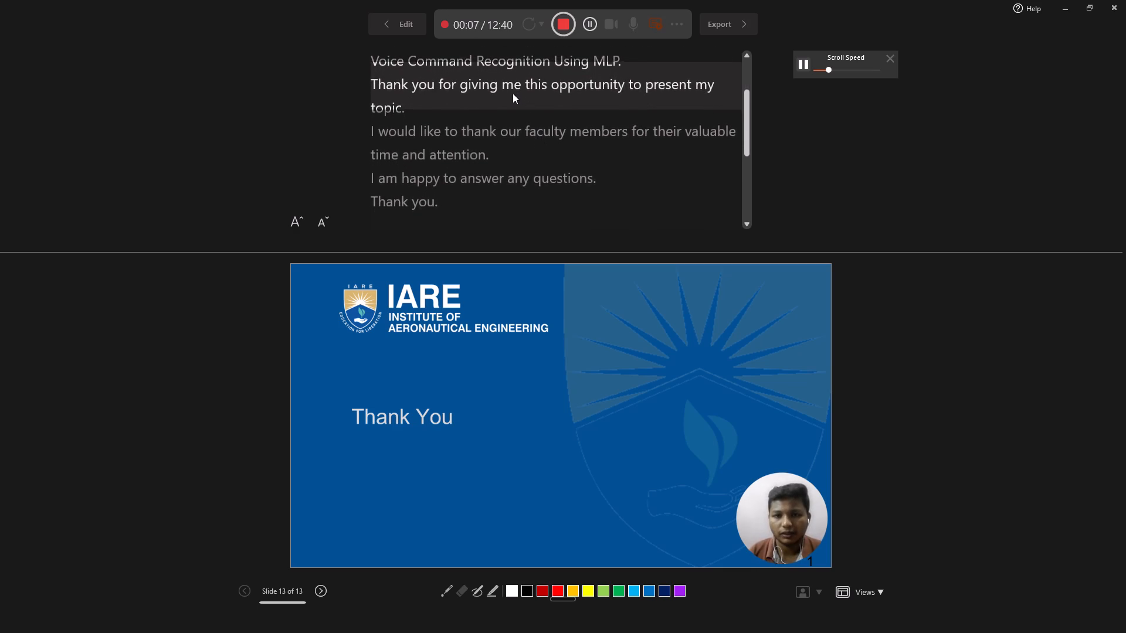
Finish recording the closing narration on slide 13, Thank You, and return to editing the presentation.
{"action": "scroll", "coordinate": [513, 93], "scroll_direction": "up", "scroll_amount": 1}
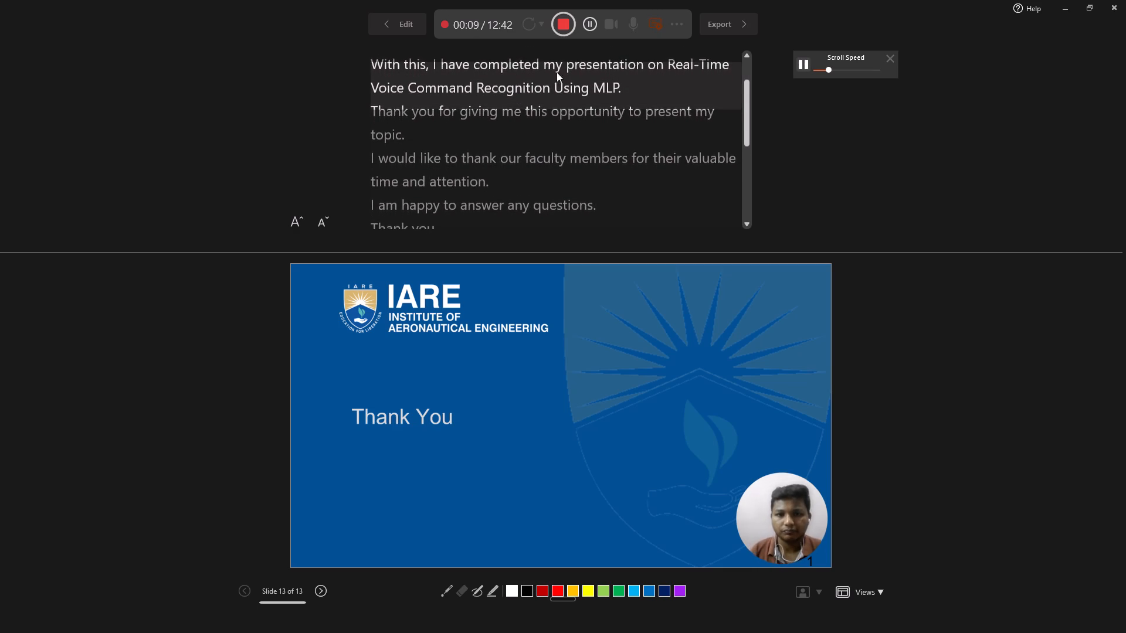
{"action": "left_click", "coordinate": [558, 33]}
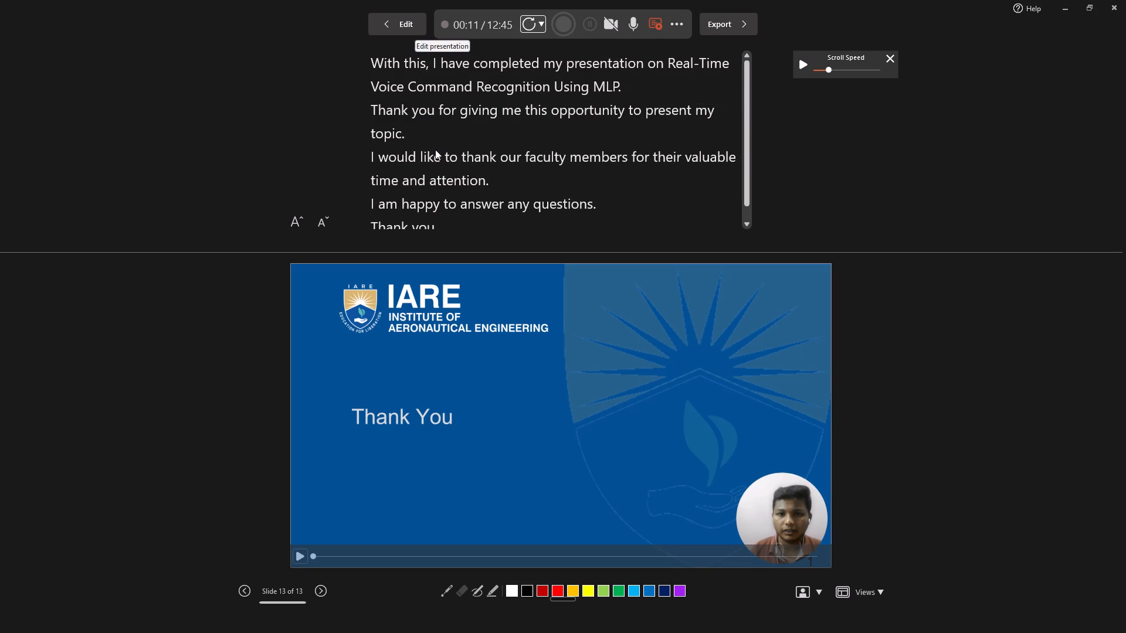
{"action": "scroll", "coordinate": [435, 149], "scroll_direction": "up", "scroll_amount": 3}
{"action": "left_click", "coordinate": [385, 30]}
Play back the recorded camera narration on slide 1 to check it.
{"action": "scroll", "coordinate": [87, 239], "scroll_direction": "up", "scroll_amount": 11}
{"action": "left_click", "coordinate": [96, 165]}
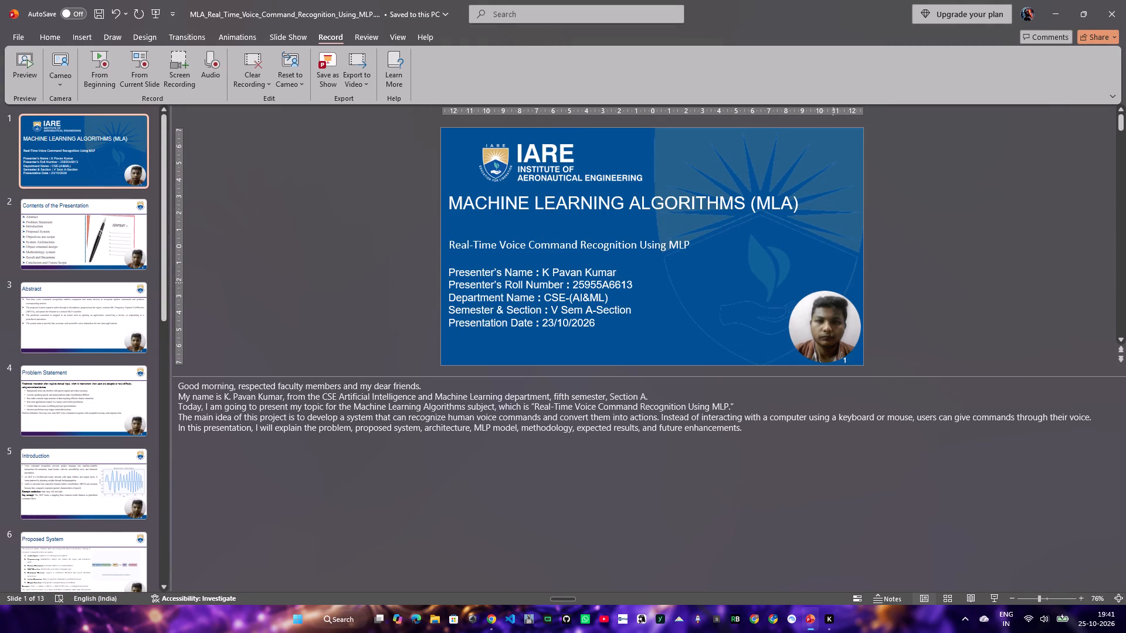
{"action": "left_click", "coordinate": [825, 316]}
{"action": "left_click", "coordinate": [684, 356]}
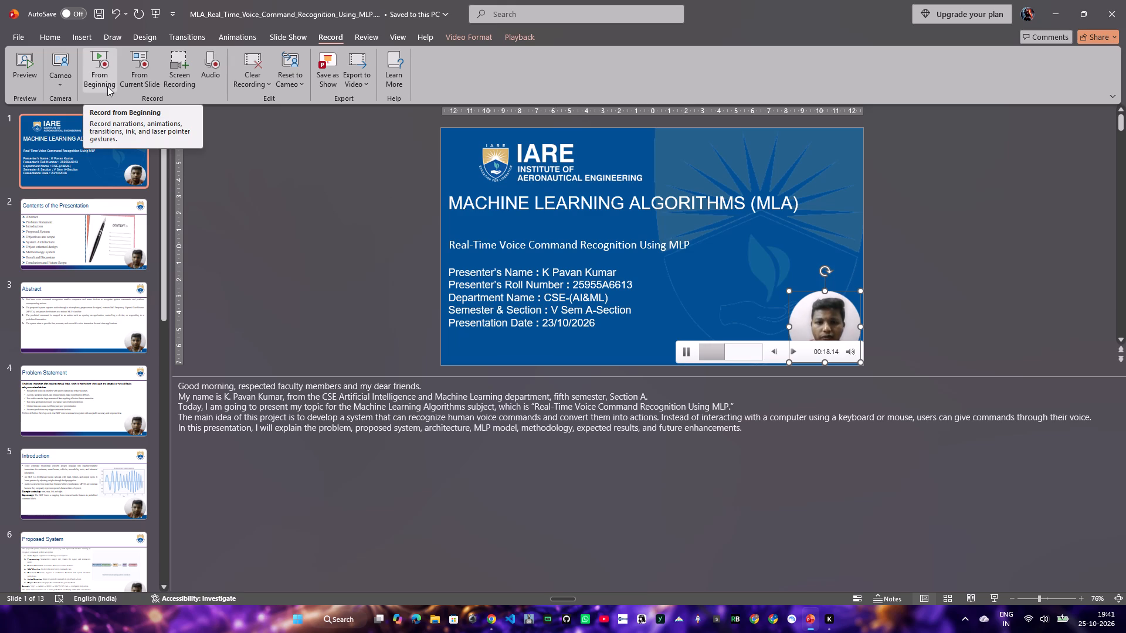
Export the recorded presentation as the standard Full HD (1080p) video MLA_Real_Time_Voice_Command_Recognition_Using_MLP.mp4 in the ppt2 folder.
{"action": "left_click", "coordinate": [355, 76]}
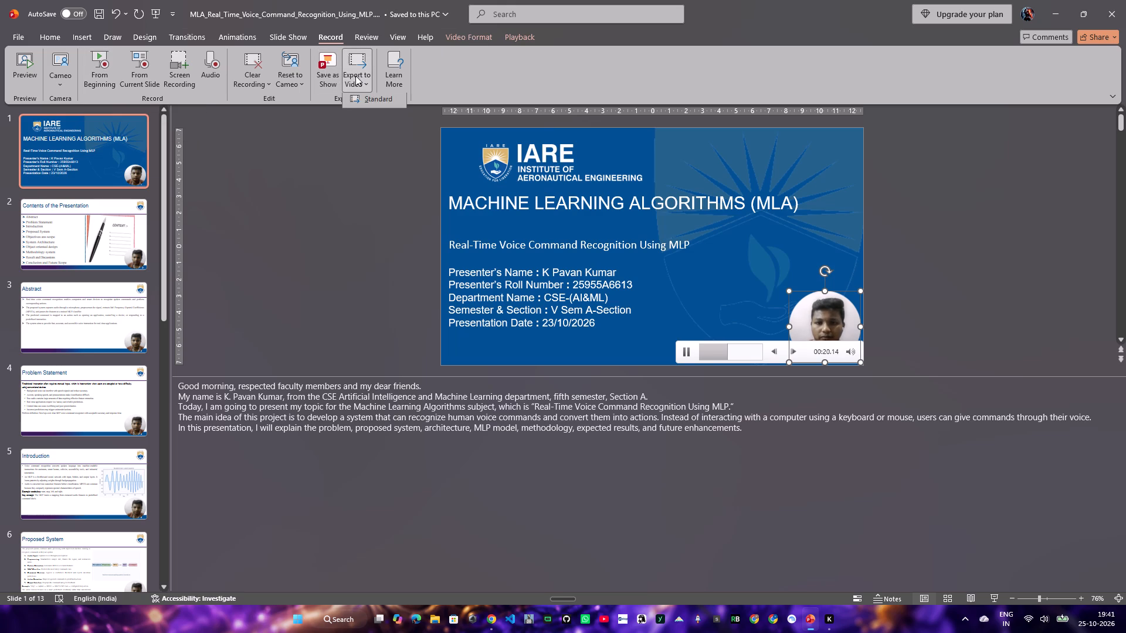
{"action": "left_click", "coordinate": [382, 96]}
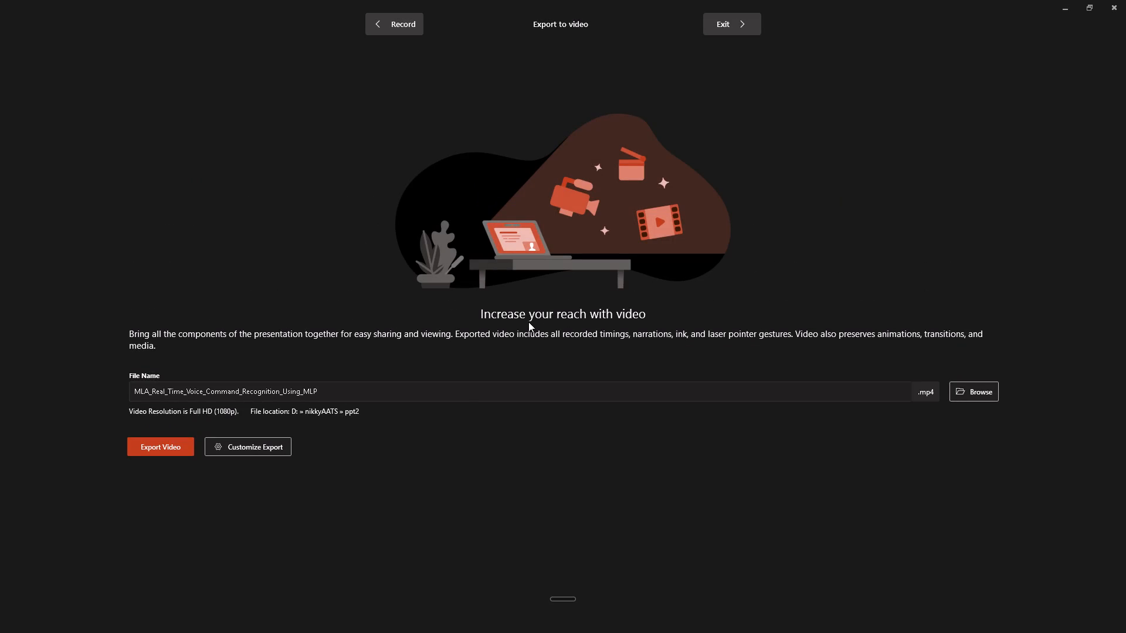
{"action": "left_click", "coordinate": [169, 447]}
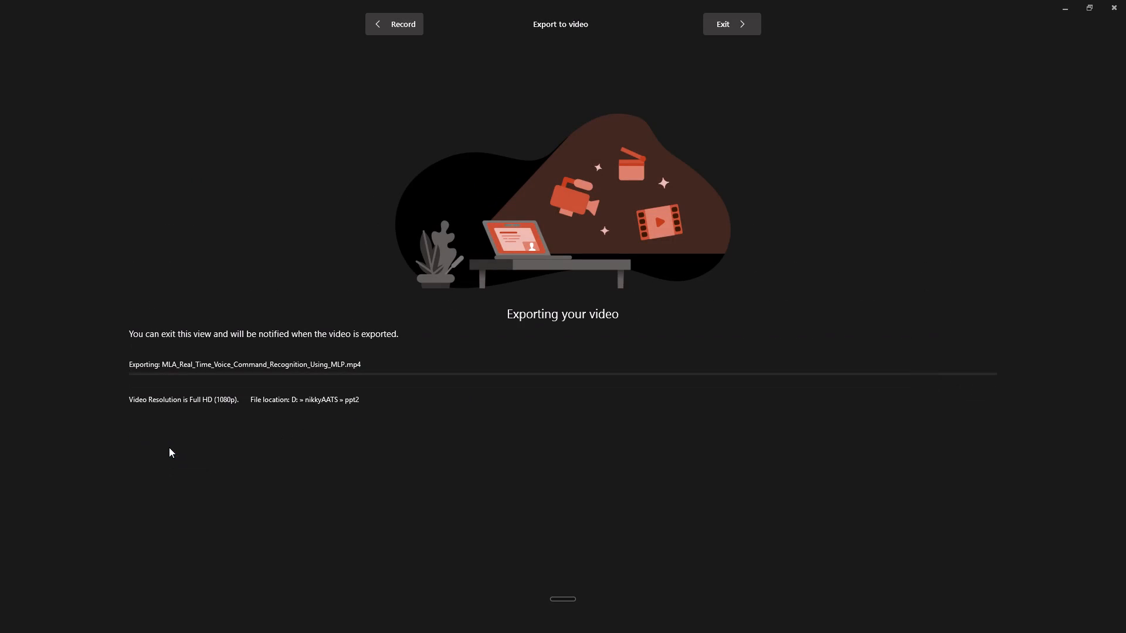